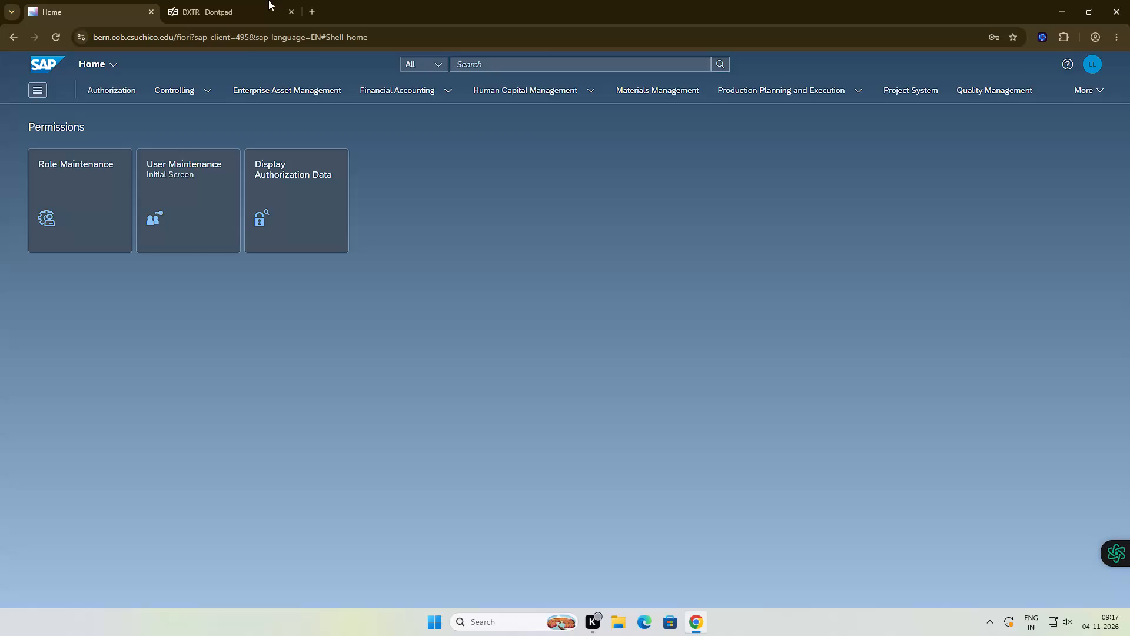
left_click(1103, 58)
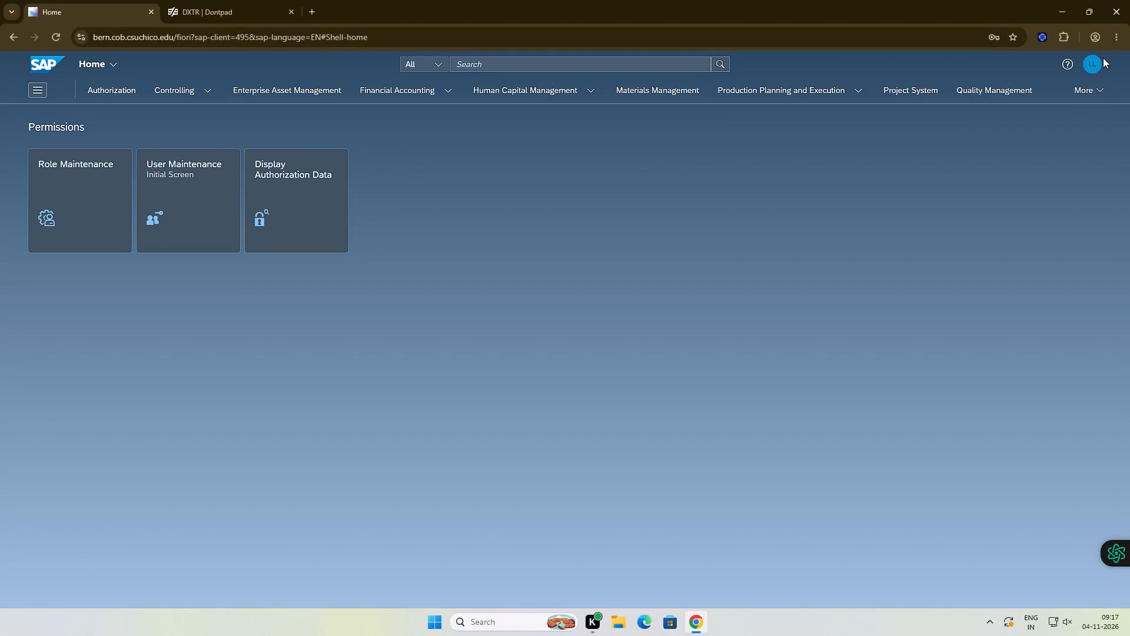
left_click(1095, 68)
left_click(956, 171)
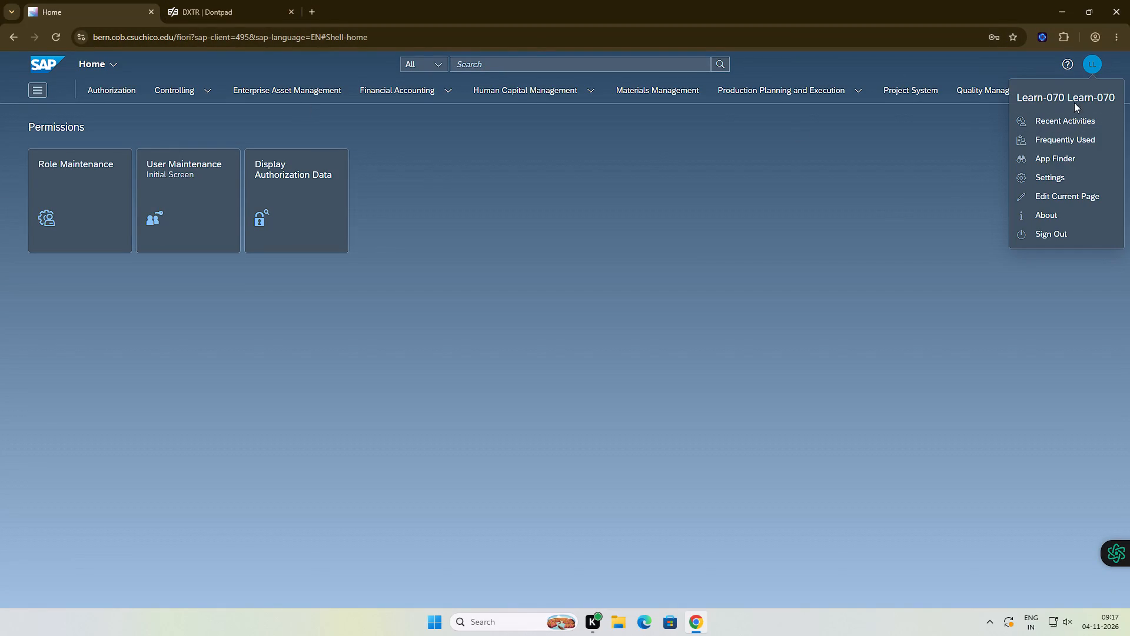
Open the Create Purchase Order app for the Plant Manager on the Stock Transport Order page under Warehouse Management.
left_click(1095, 94)
left_click(1046, 218)
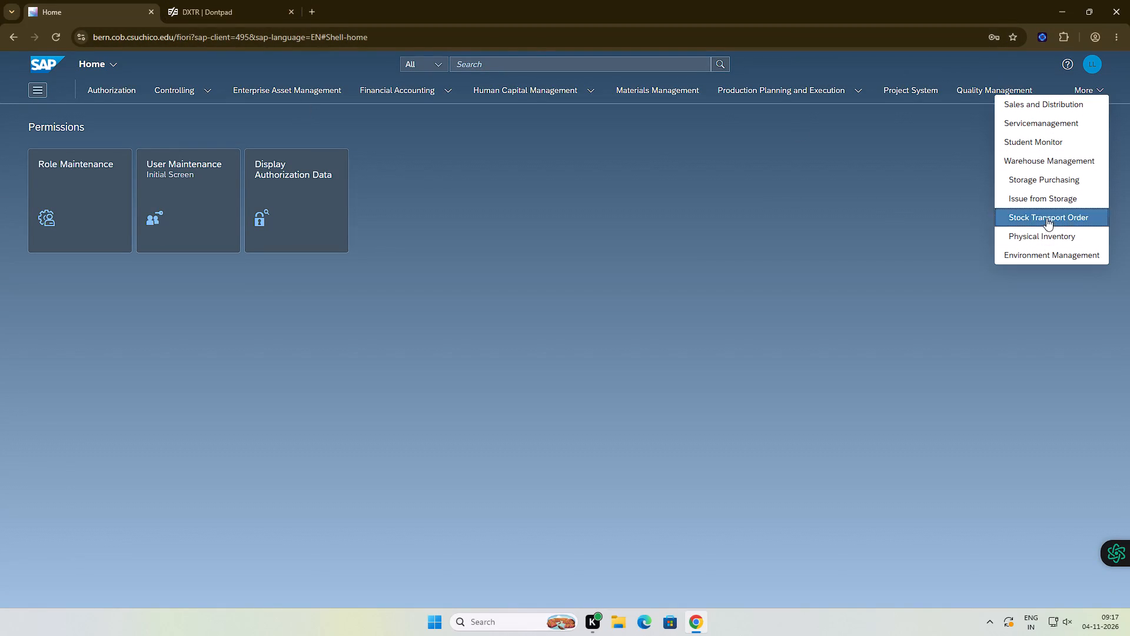
scroll(101, 226, "up", 6)
left_click(82, 258)
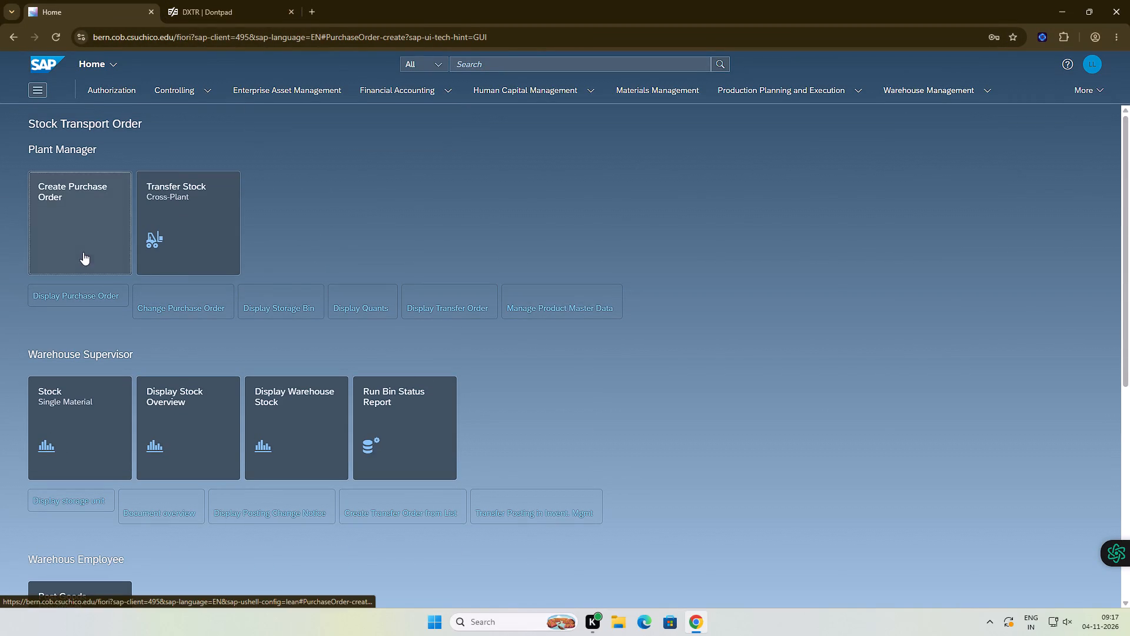
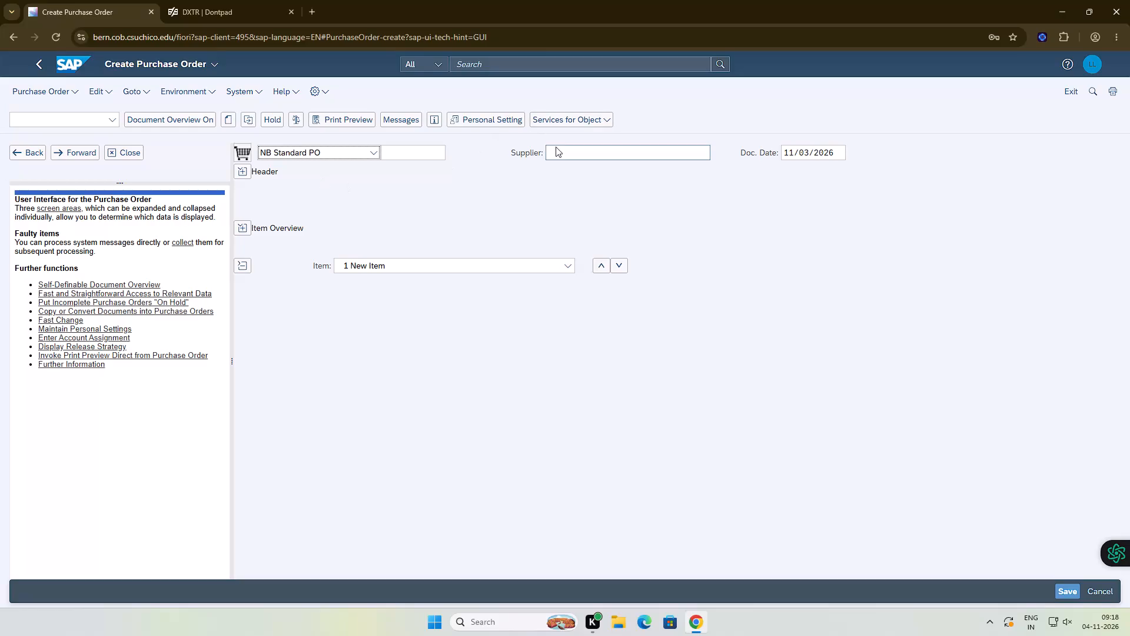
Set the purchase order's supplier to 103070.
left_click(570, 153)
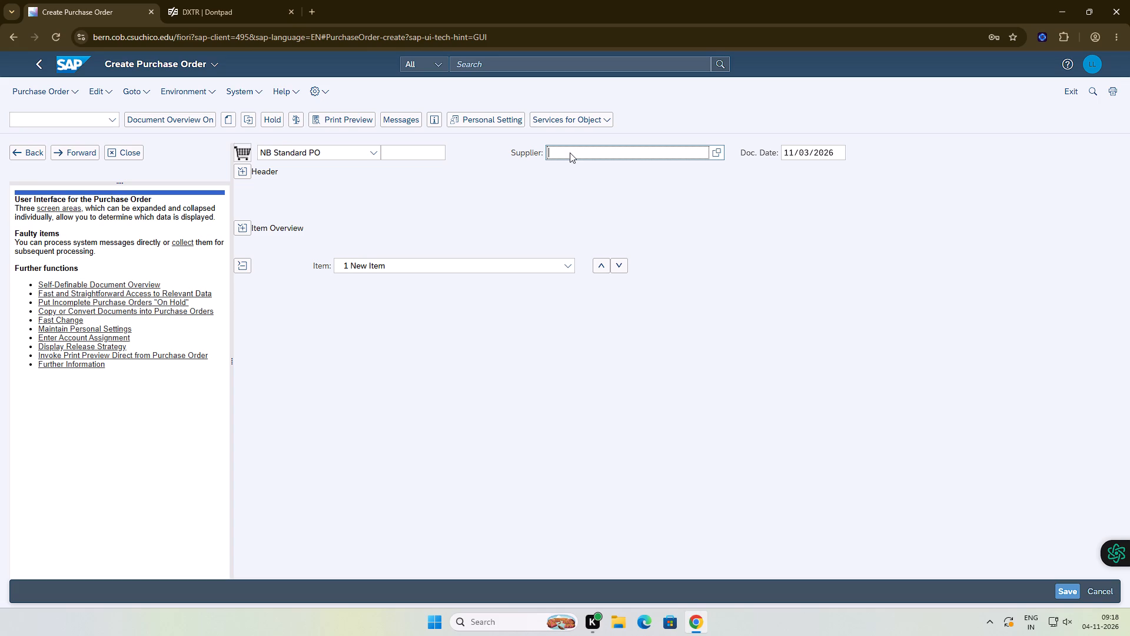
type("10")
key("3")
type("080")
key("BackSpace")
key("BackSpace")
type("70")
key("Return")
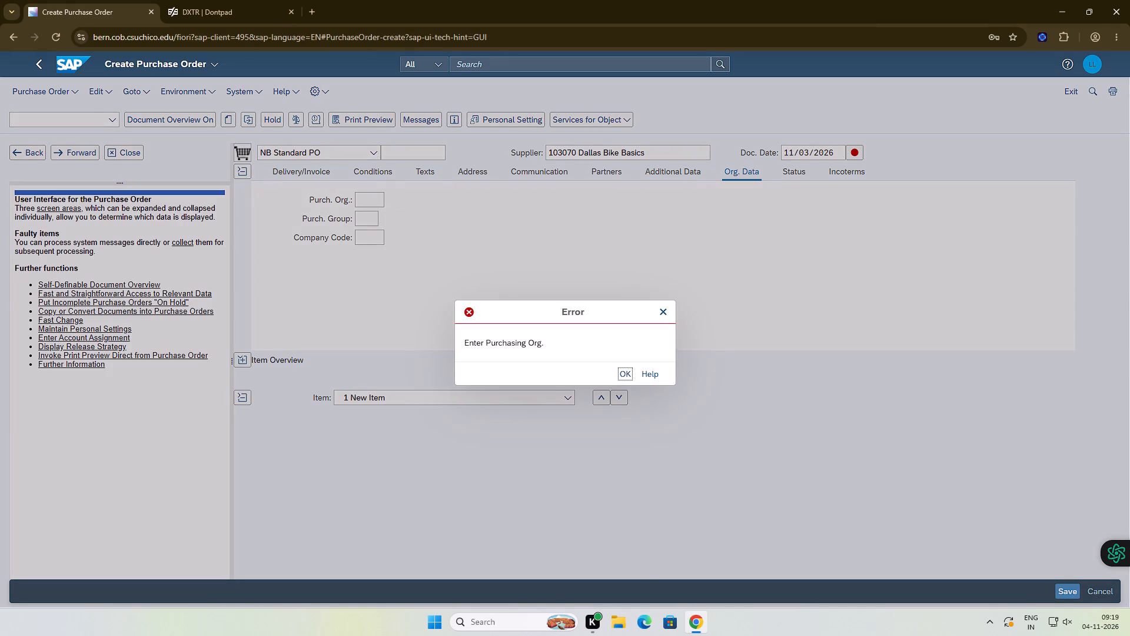
left_click(625, 372)
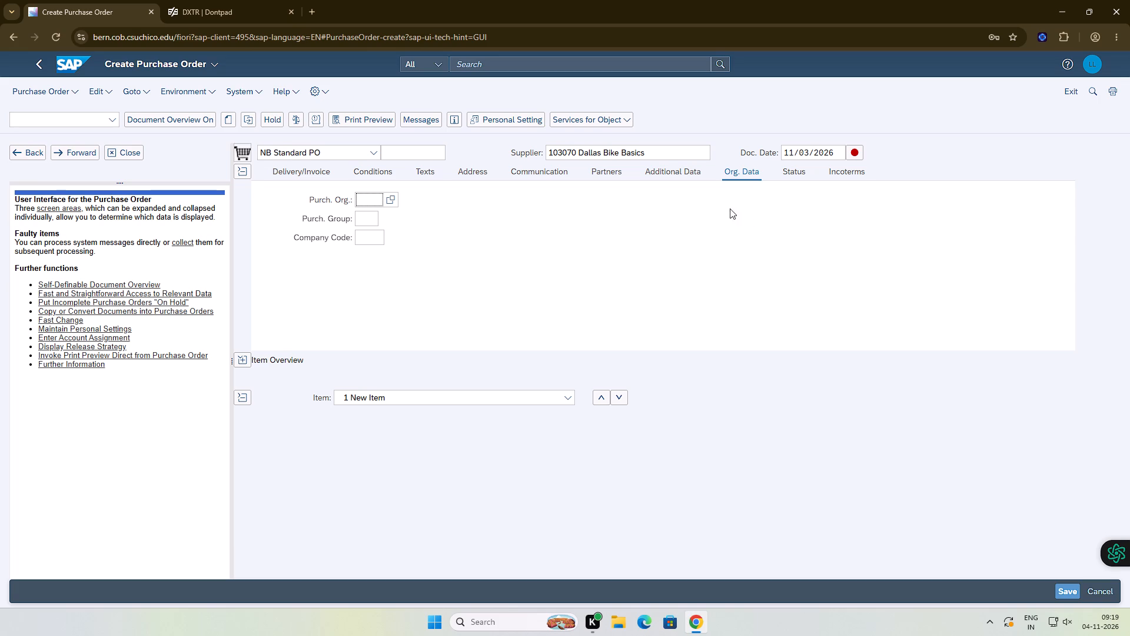
Set the purchasing organization to US00, Global Bike US, in the header's organizational data.
left_click(388, 200)
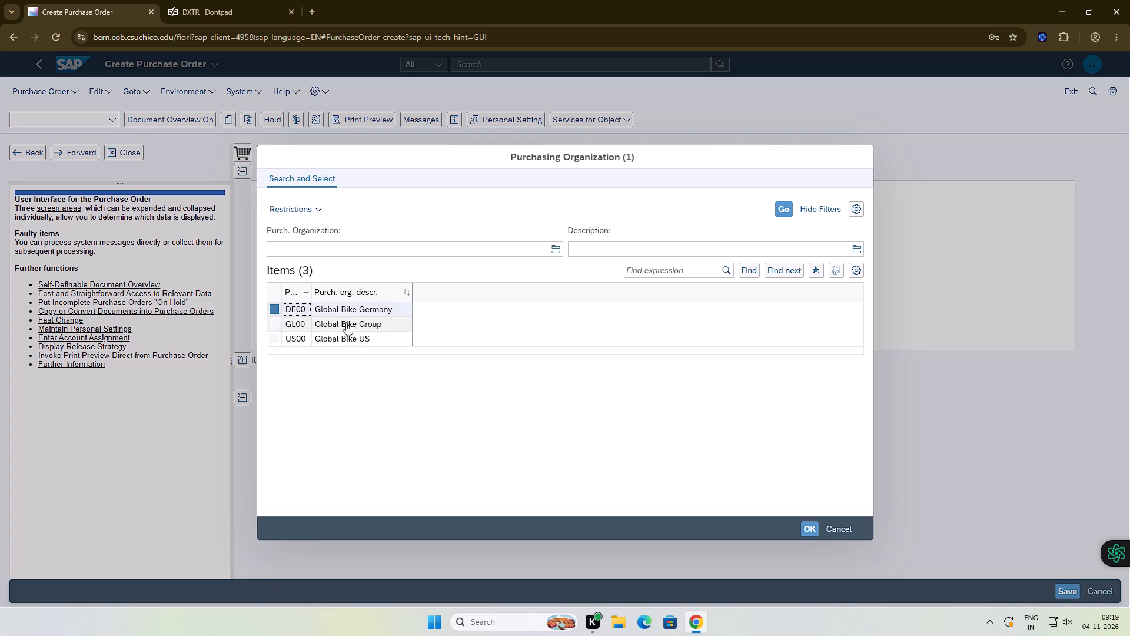
left_click(700, 318)
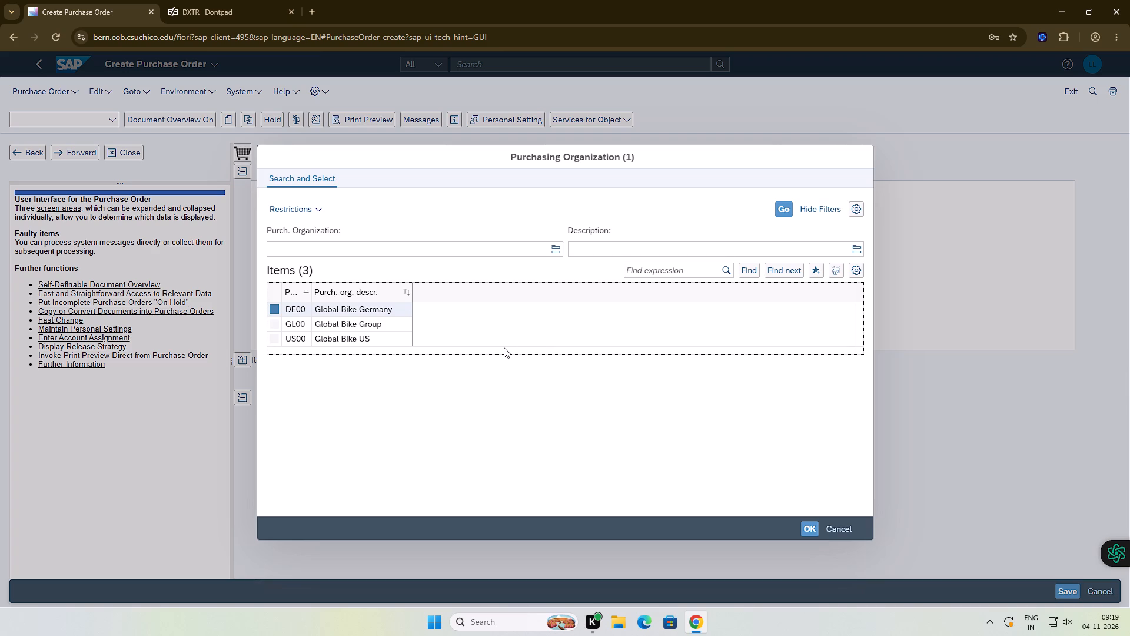
left_click(330, 340)
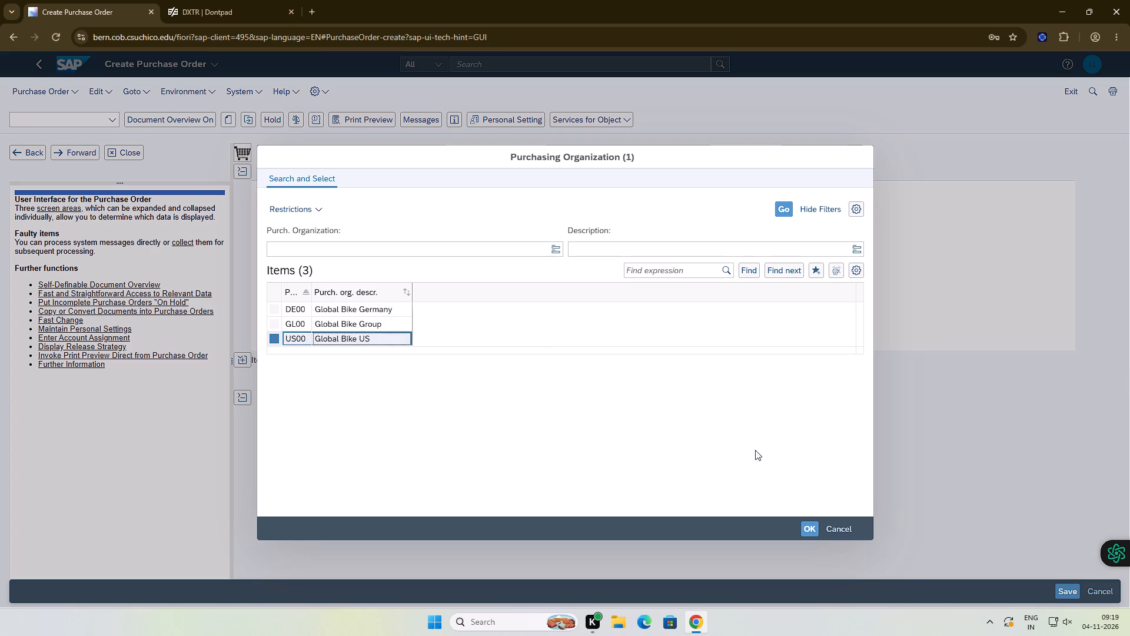
left_click(809, 526)
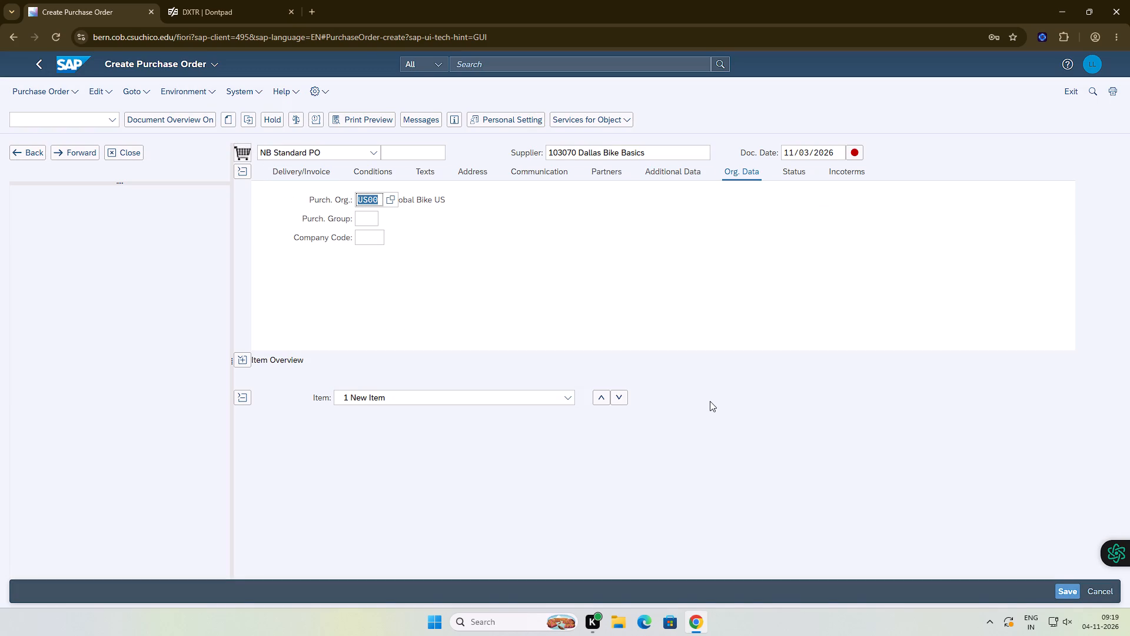
left_click(623, 289)
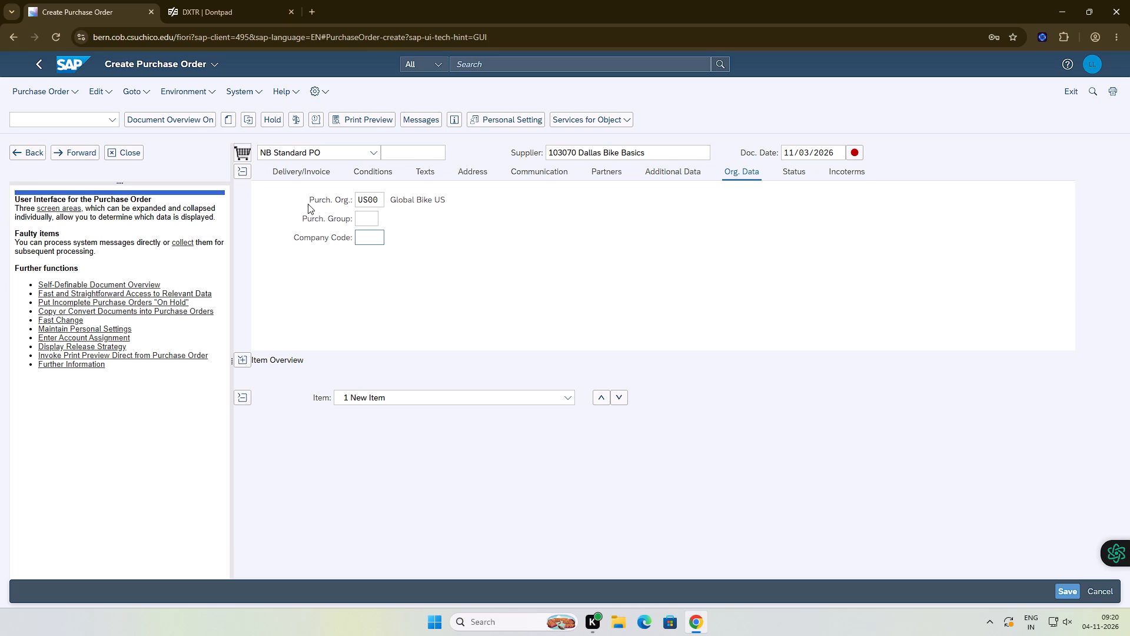
Set the purchasing group to N00, North America, in the header's organizational data.
left_click(373, 224)
left_click(413, 274)
left_click(373, 211)
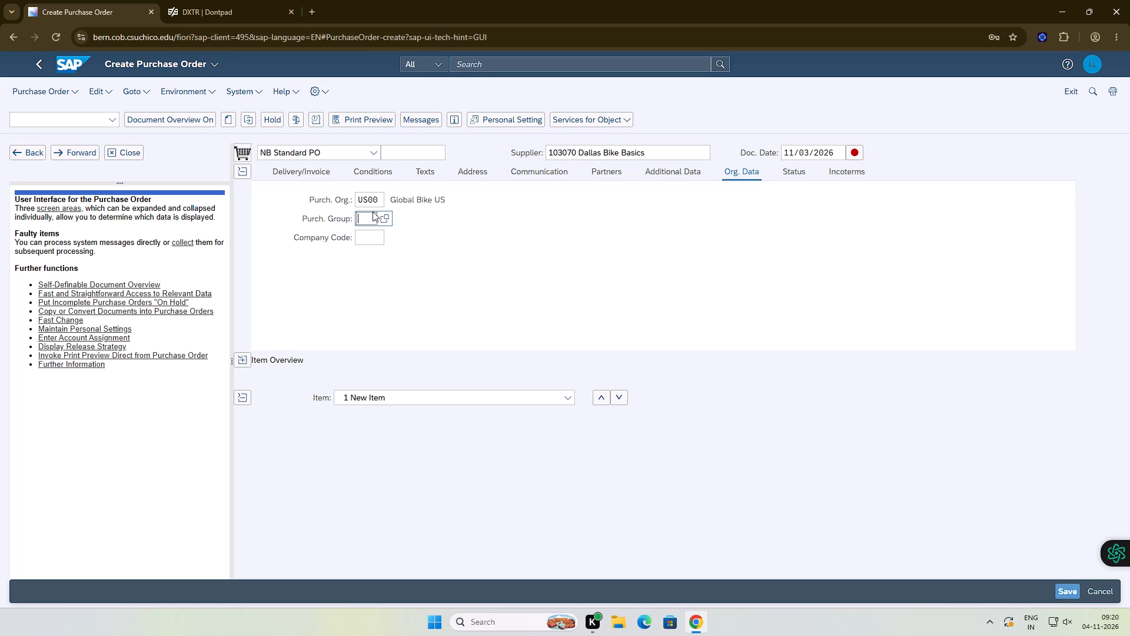
left_click(382, 217)
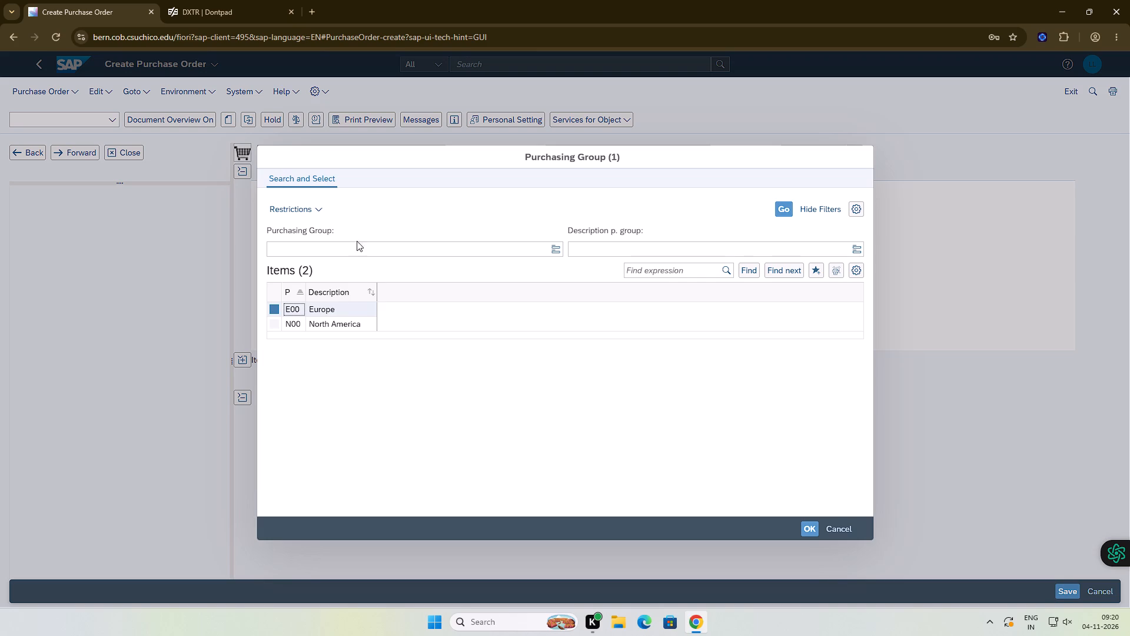
left_click(308, 319)
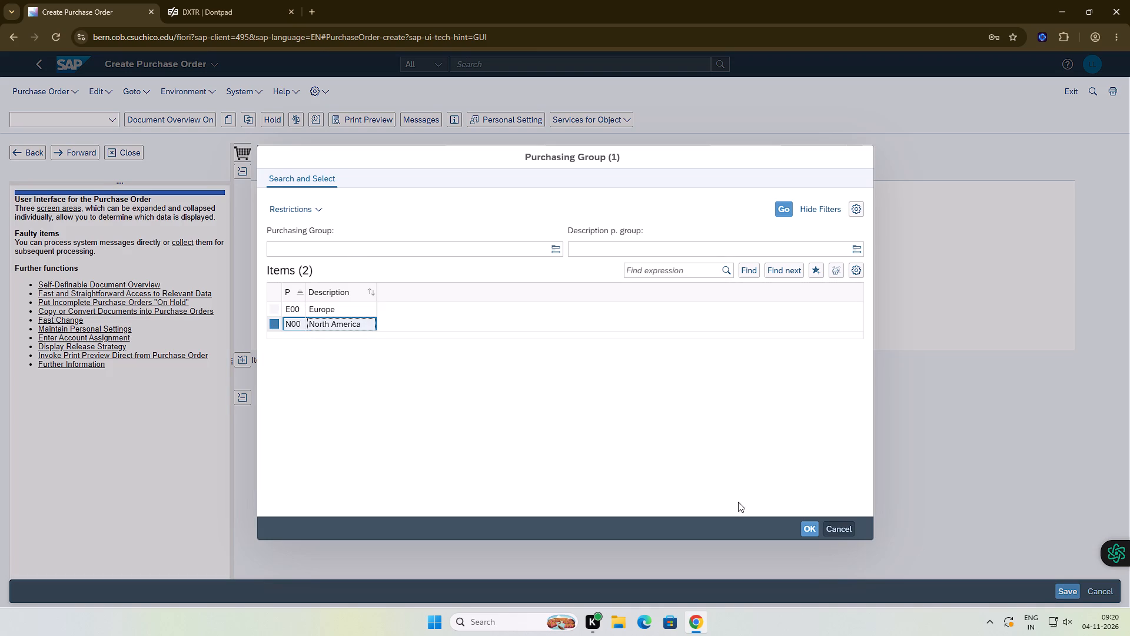
left_click(816, 529)
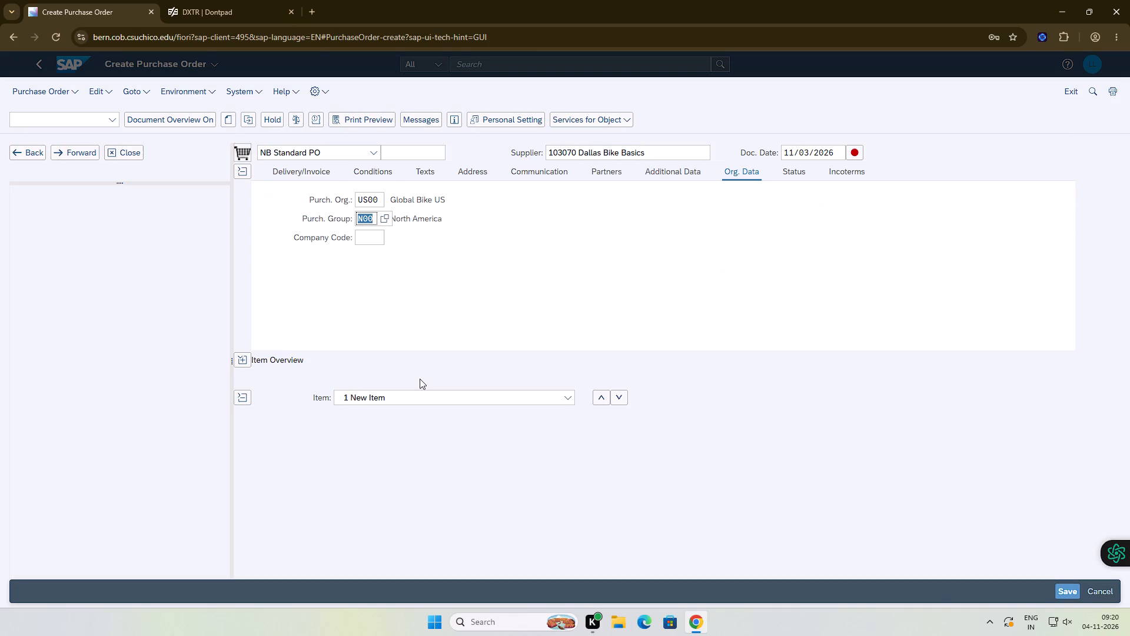
left_click(433, 312)
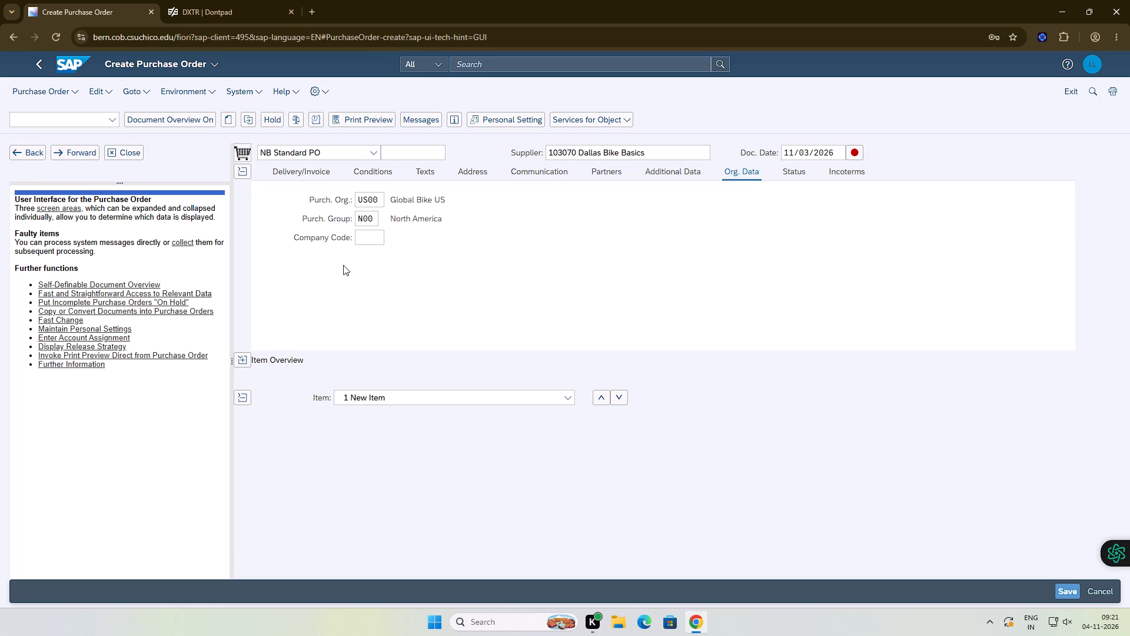
Set the company code to US00, Global Bike Inc., in the header's organizational data.
left_click(373, 237)
left_click(390, 236)
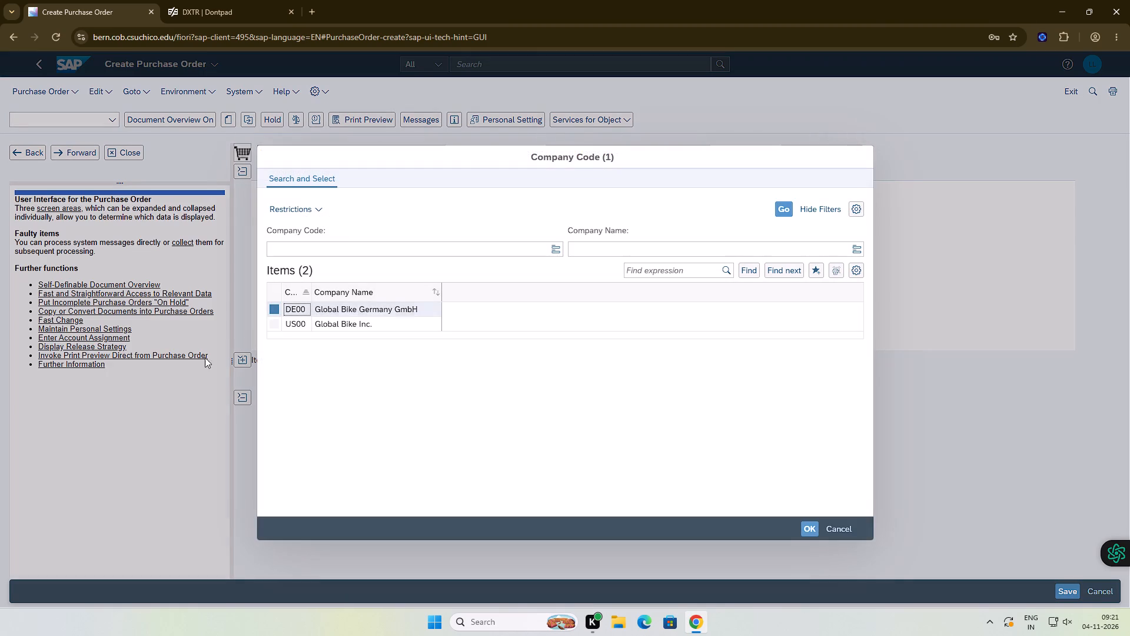
left_click(388, 320)
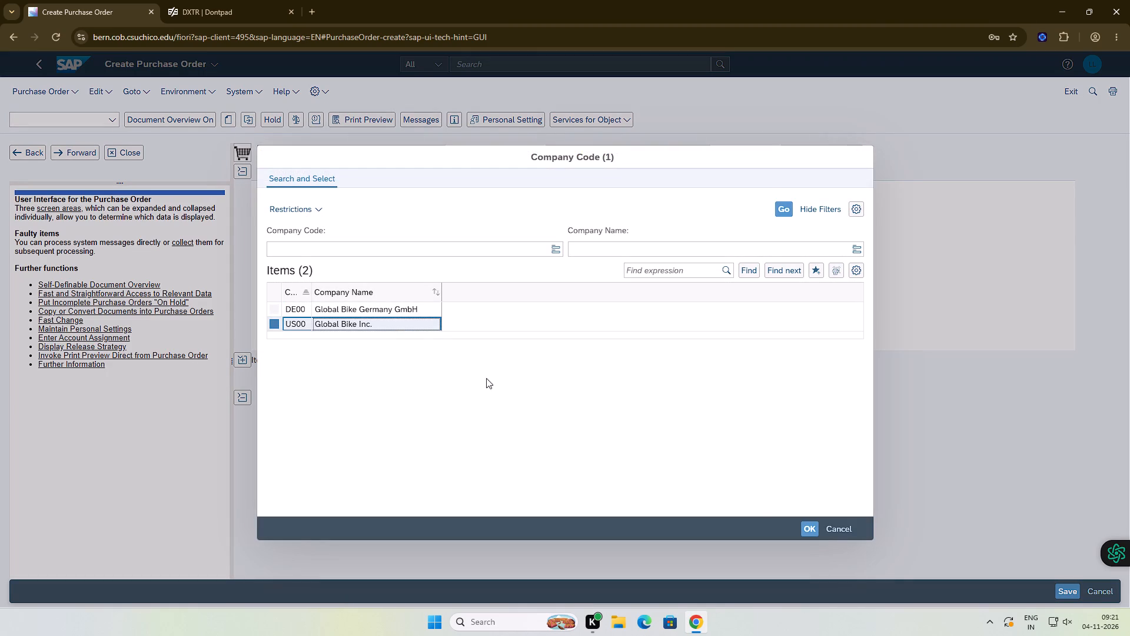
left_click(812, 531)
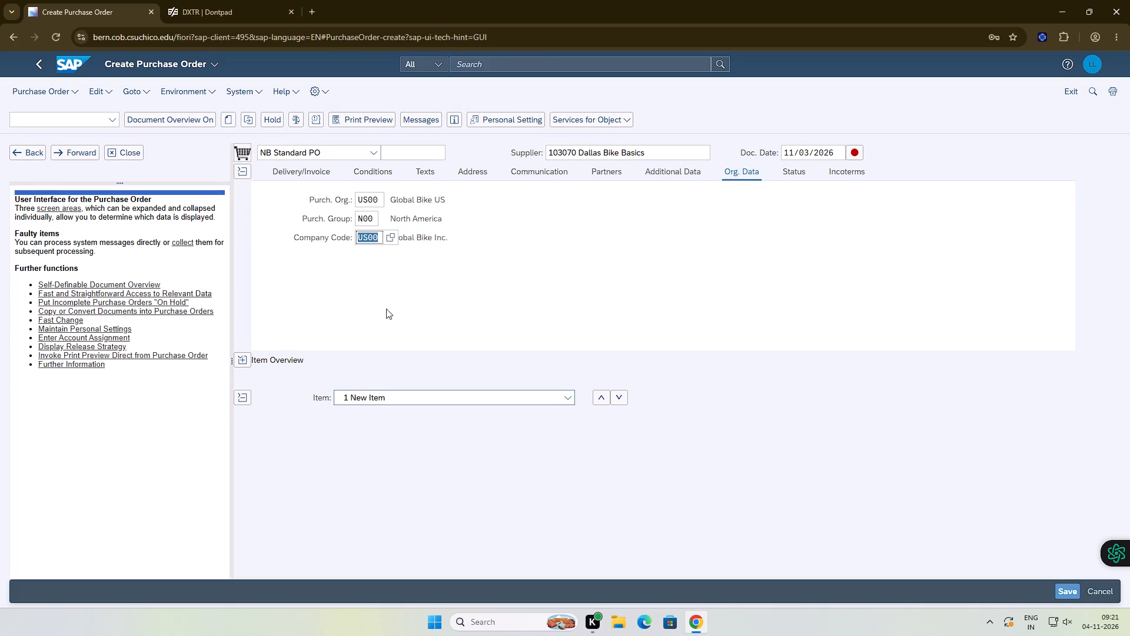
left_click(398, 300)
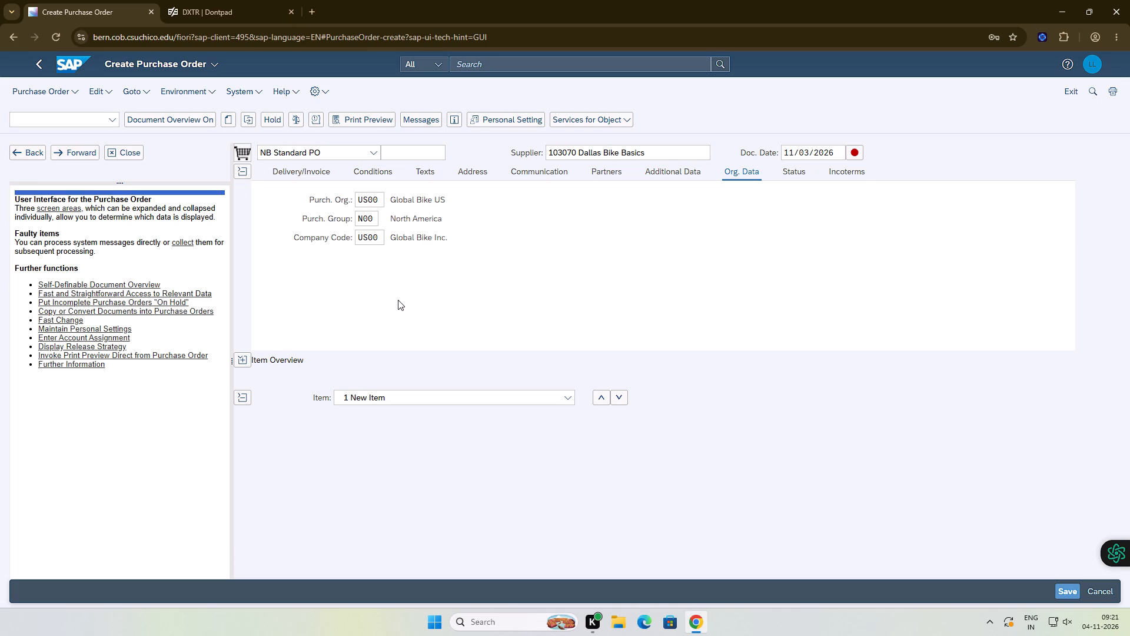
Expand the item overview and try to enter KPAD as the material of the first item.
left_click(242, 363)
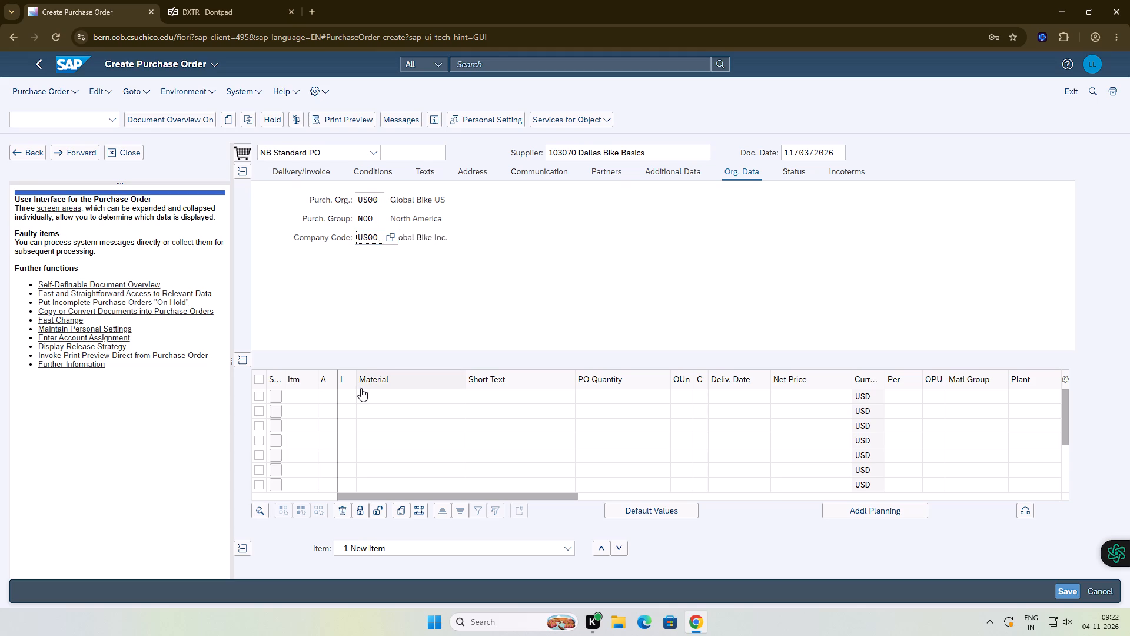
left_click(382, 393)
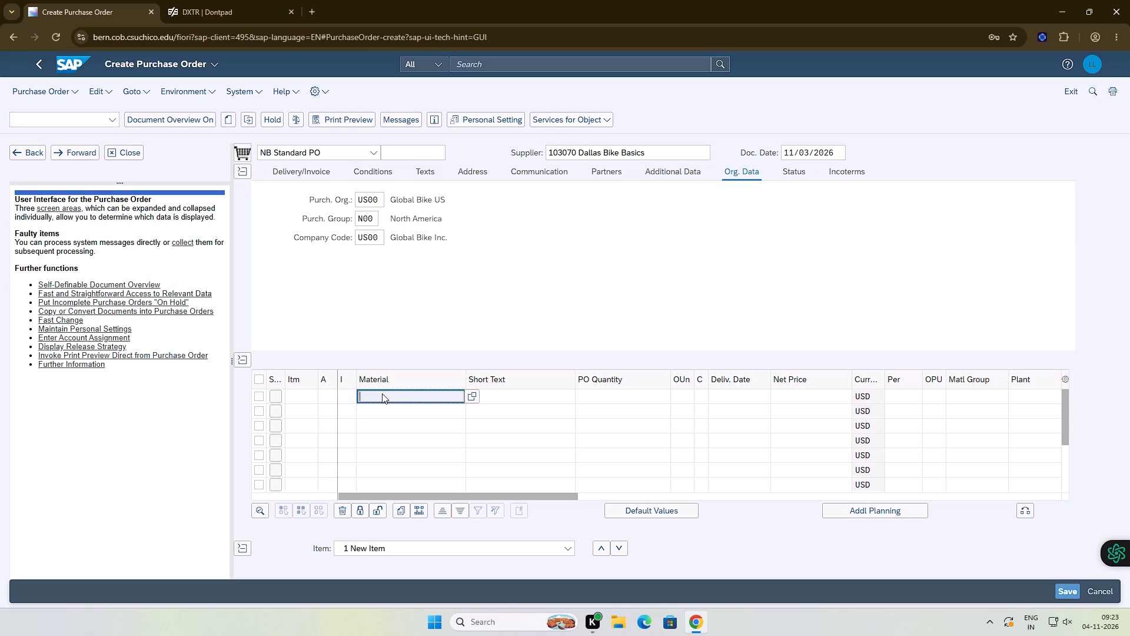
type("KP")
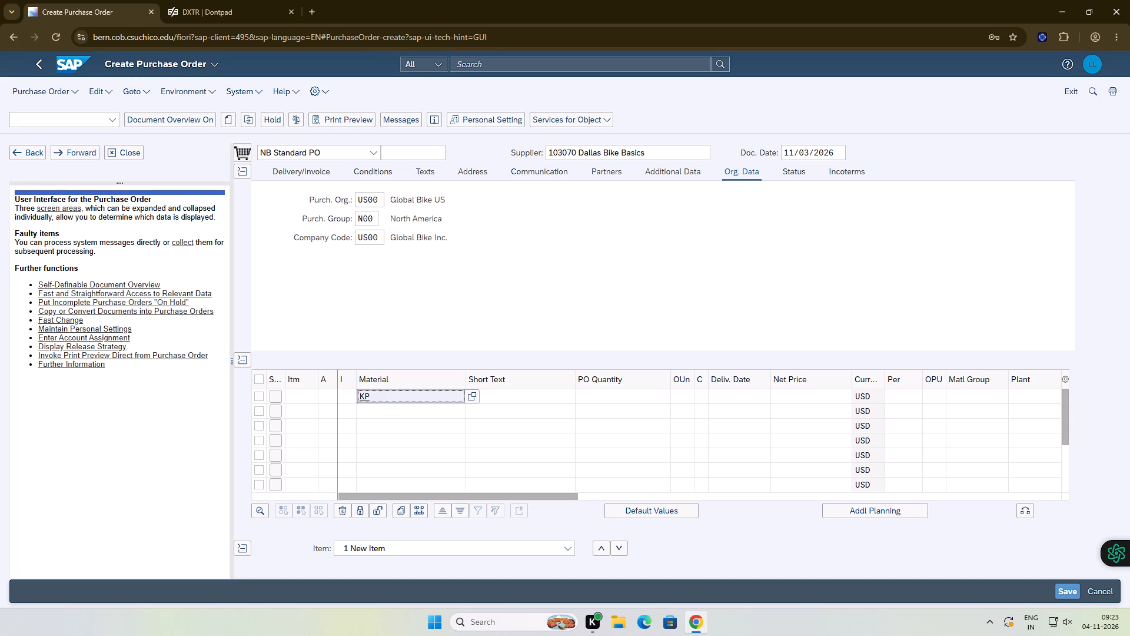
type("AD")
key("Return")
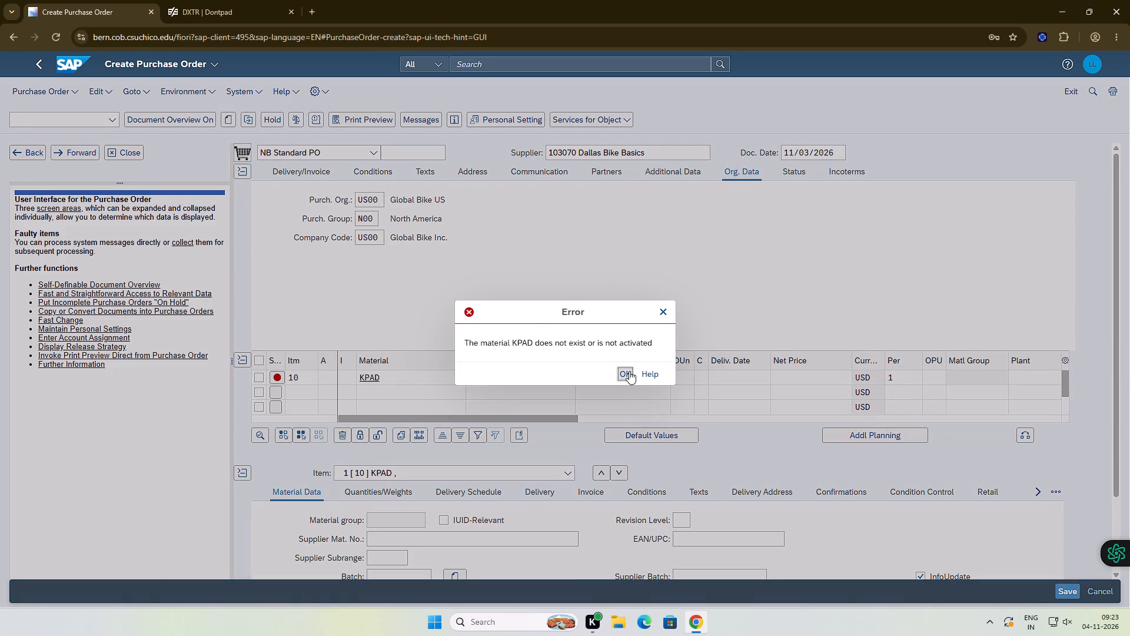
left_click(629, 371)
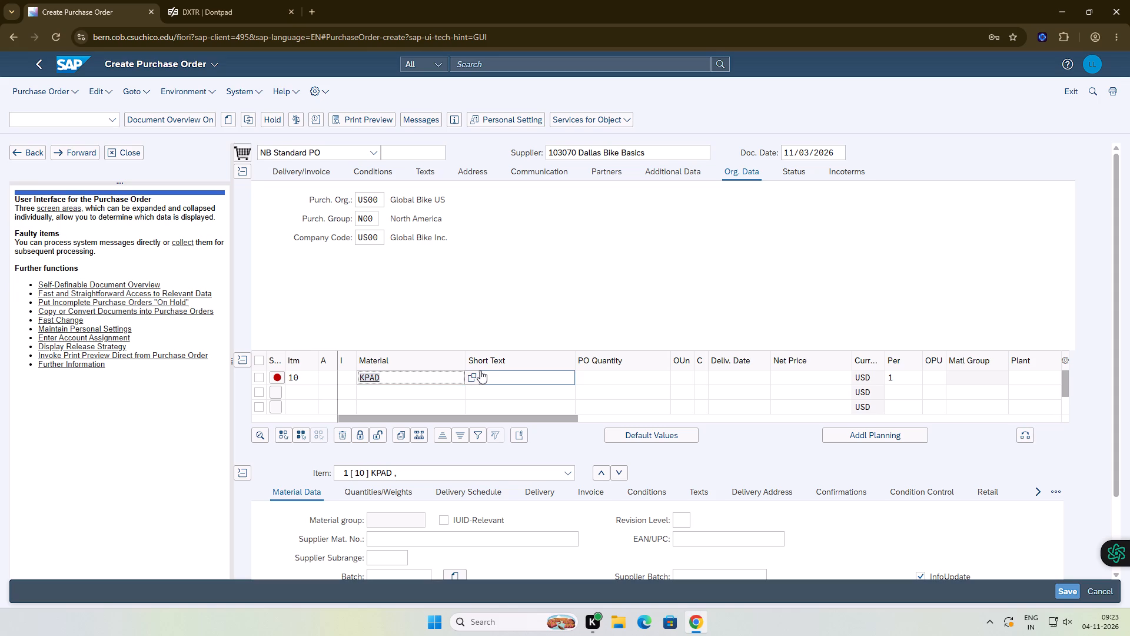
left_click(296, 377)
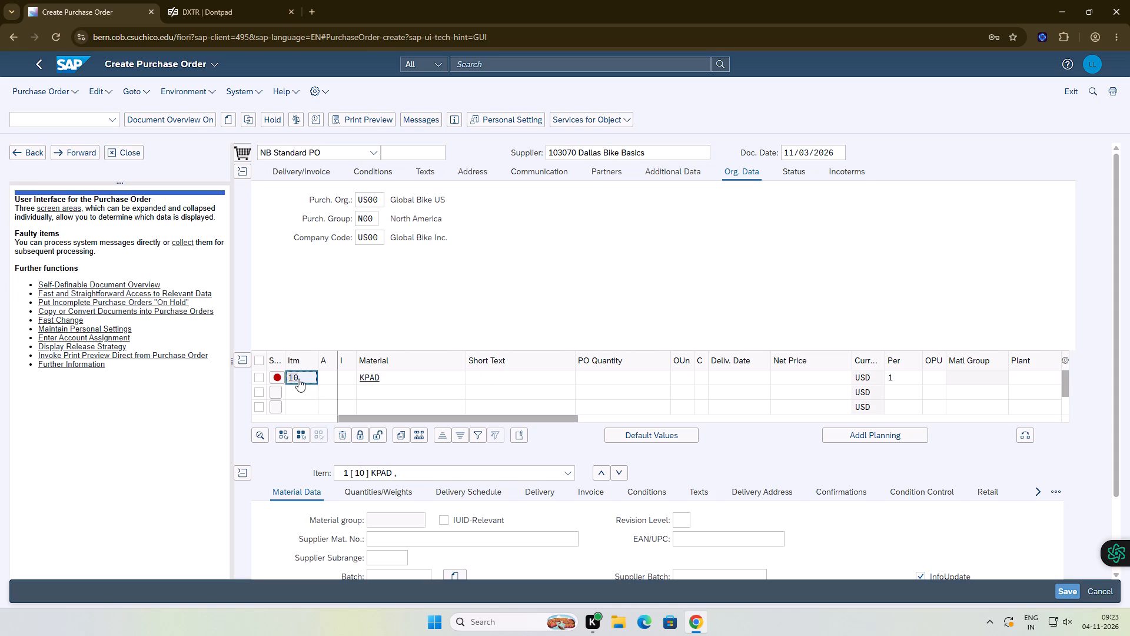
left_click(490, 332)
Search the material numbers for the description KPAD from item 10, and close the search.
left_click(391, 376)
left_click(476, 370)
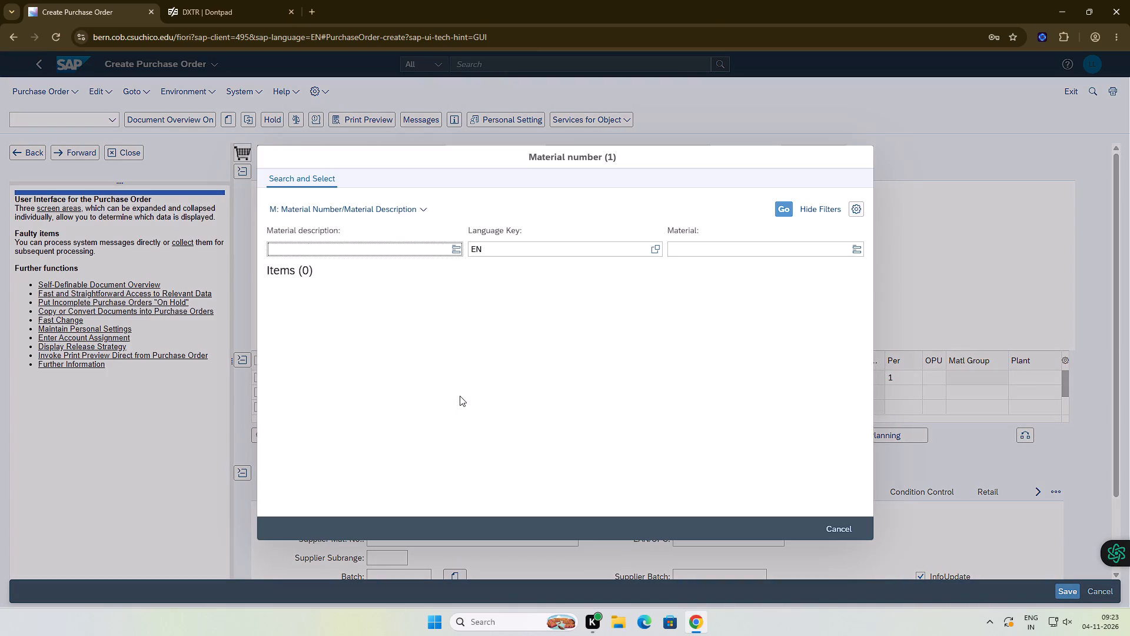
type("KPAD")
key("Return")
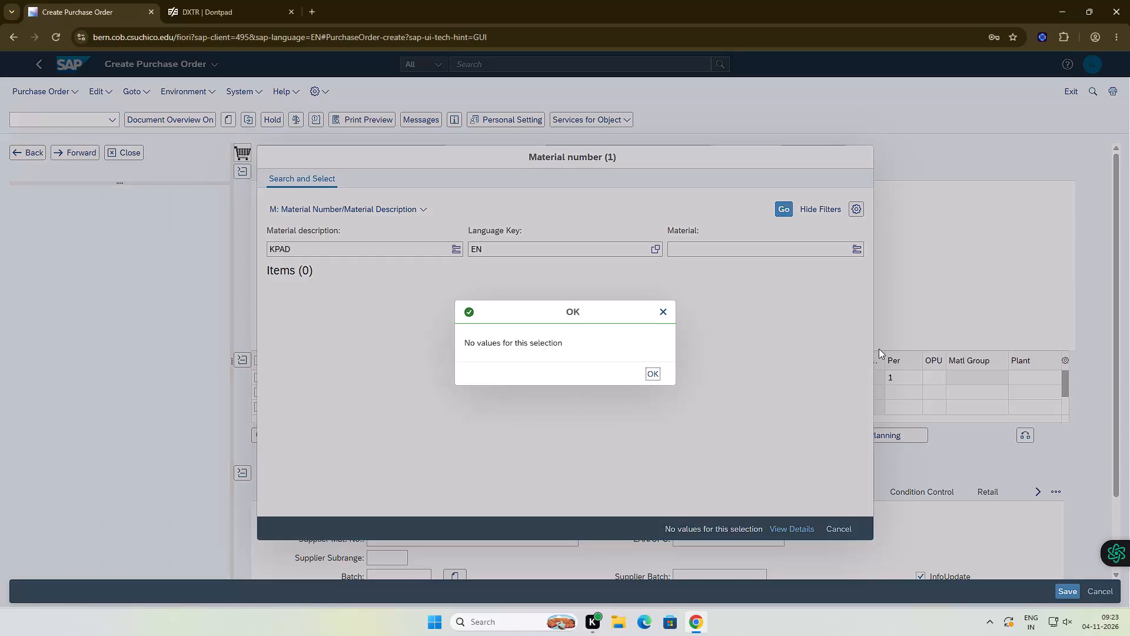
left_click(653, 377)
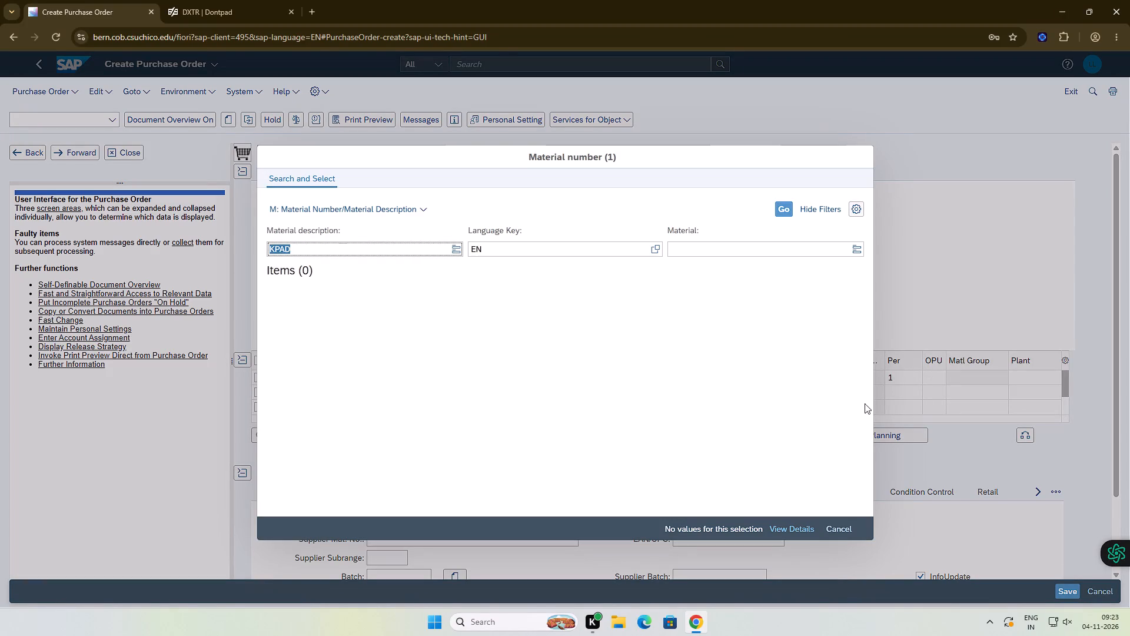
left_click(842, 531)
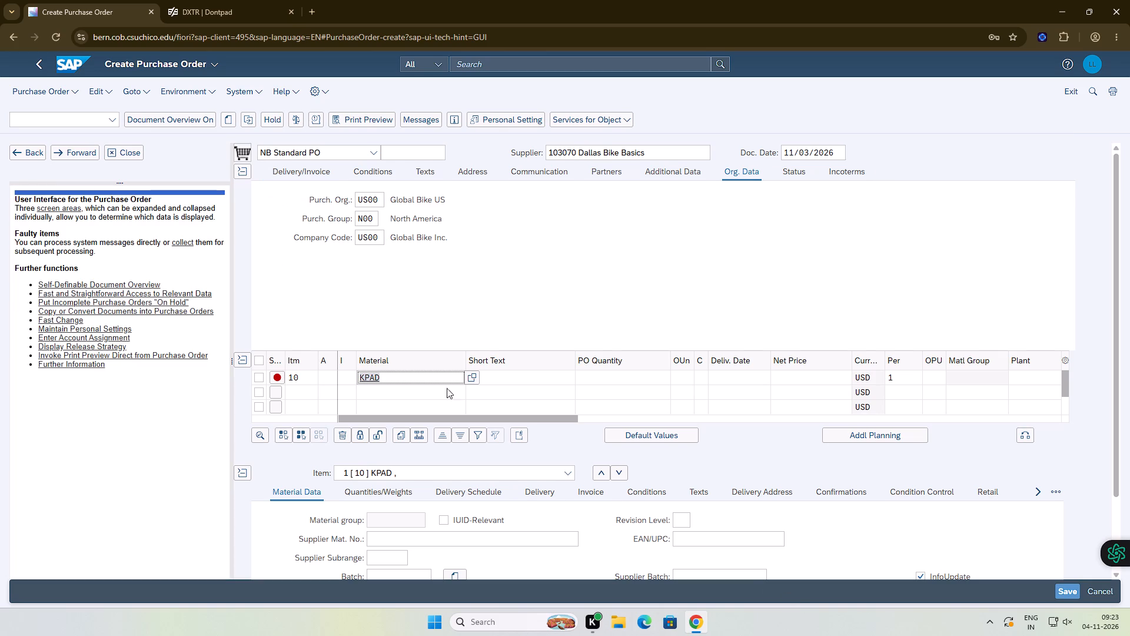
Complete the material number of item 10 as KPAD1070 and dismiss the resulting dialog.
left_click(424, 374)
type("10")
type("70")
key("Return")
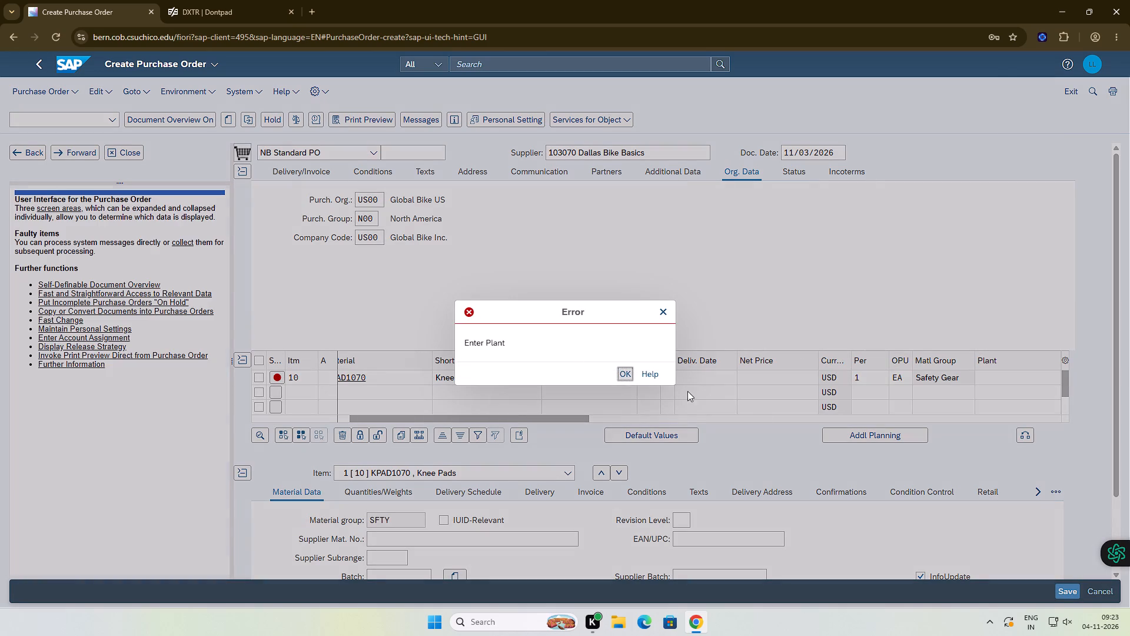
left_click(623, 373)
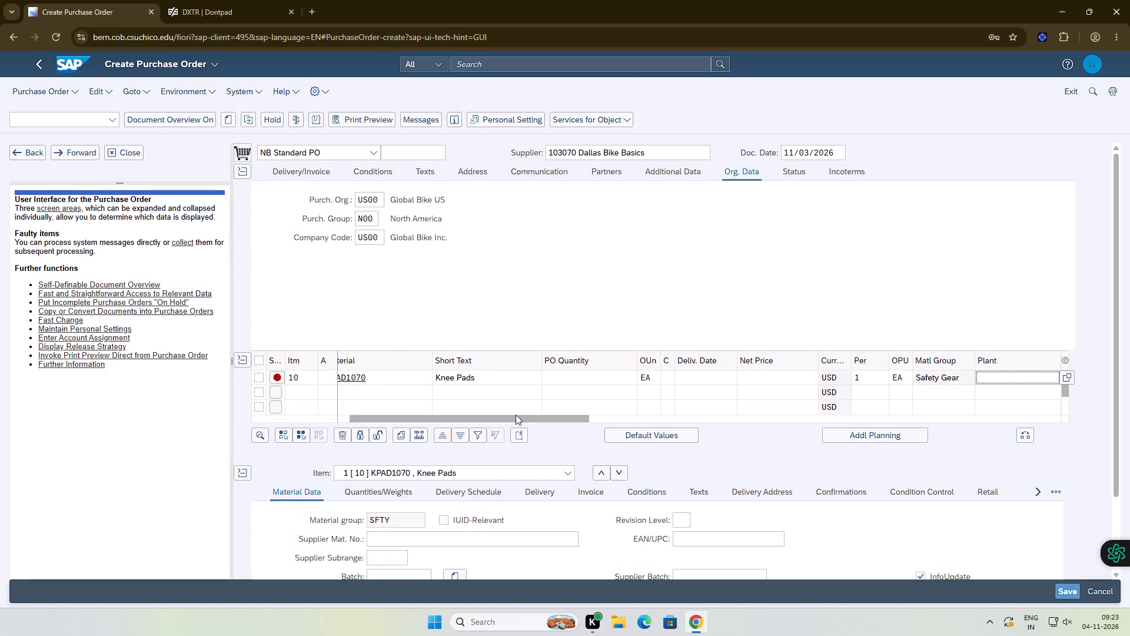
Open the PO quantity of item 10, Knee Pads, for entry in the item overview.
left_click_drag(516, 415, 461, 426)
left_click_drag(494, 418, 378, 412)
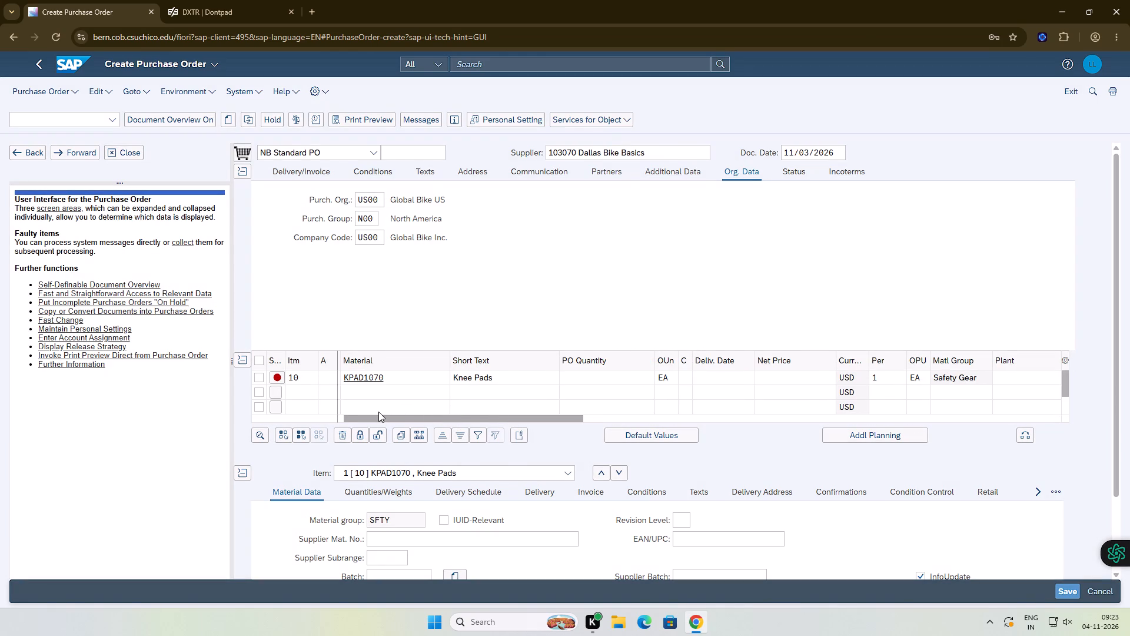
left_click_drag(378, 412, 515, 416)
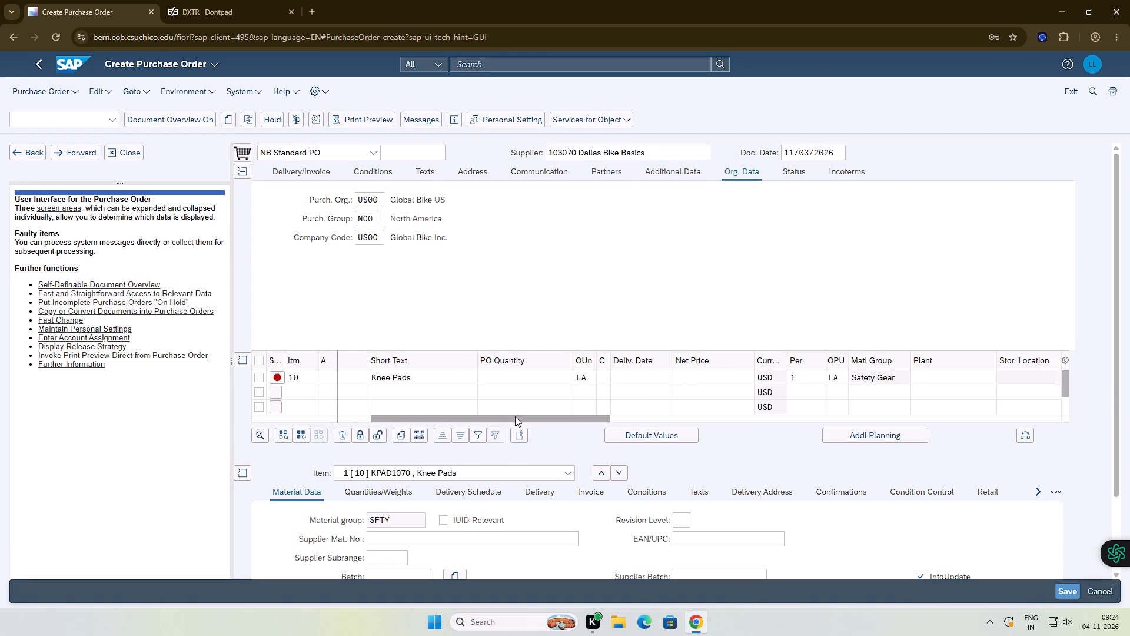
left_click_drag(515, 416, 517, 415)
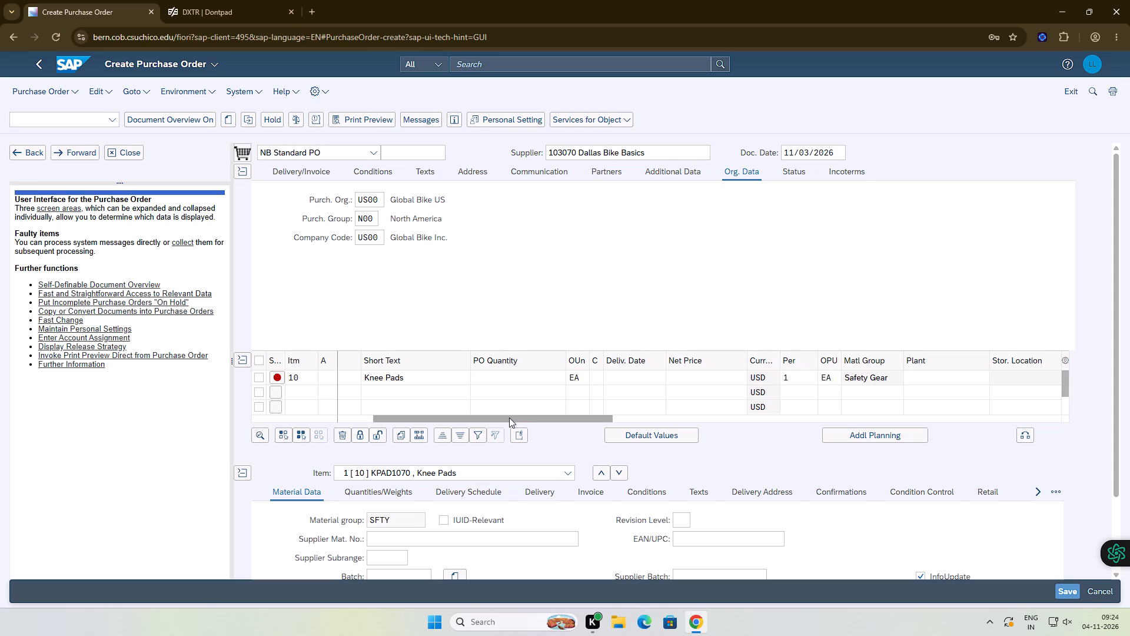
left_click(501, 369)
left_click(581, 280)
left_click(555, 326)
left_click(631, 322)
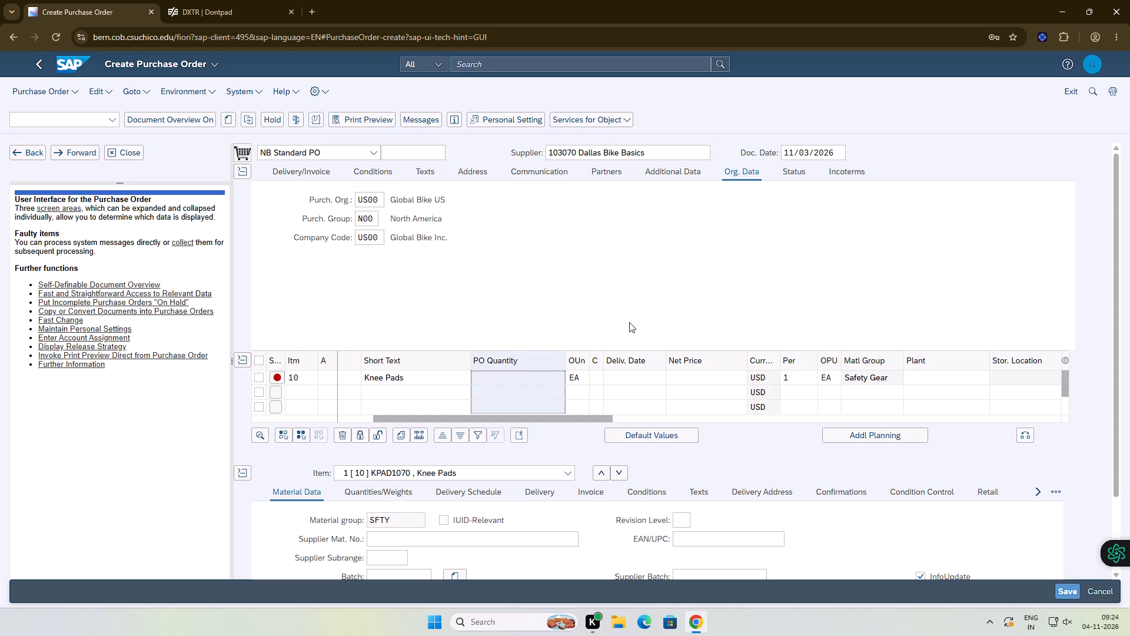
left_click(536, 380)
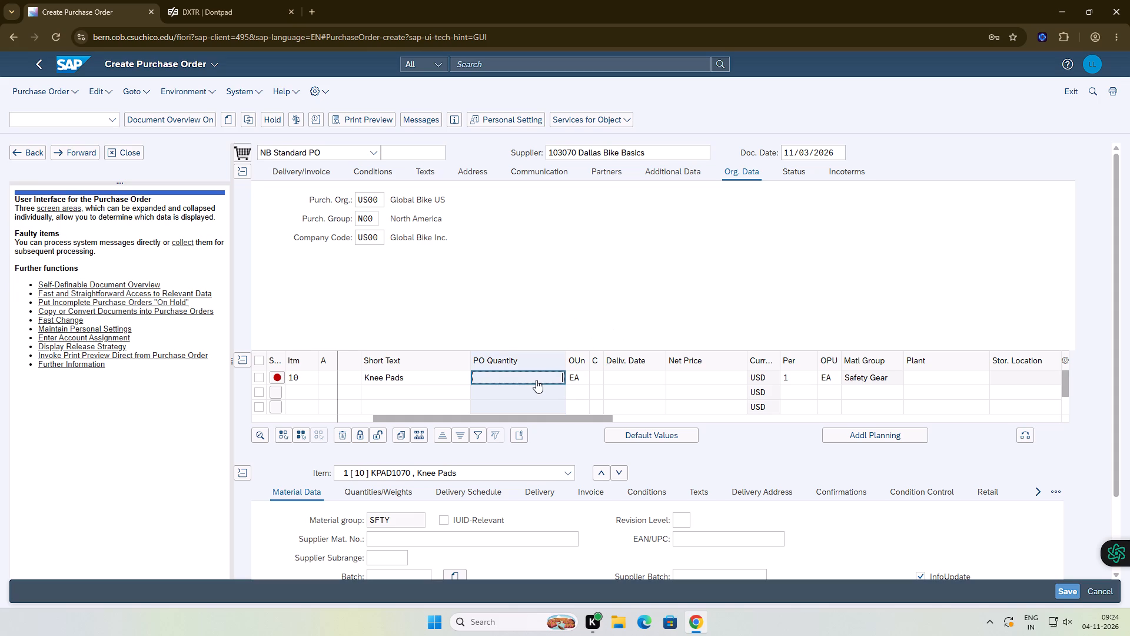
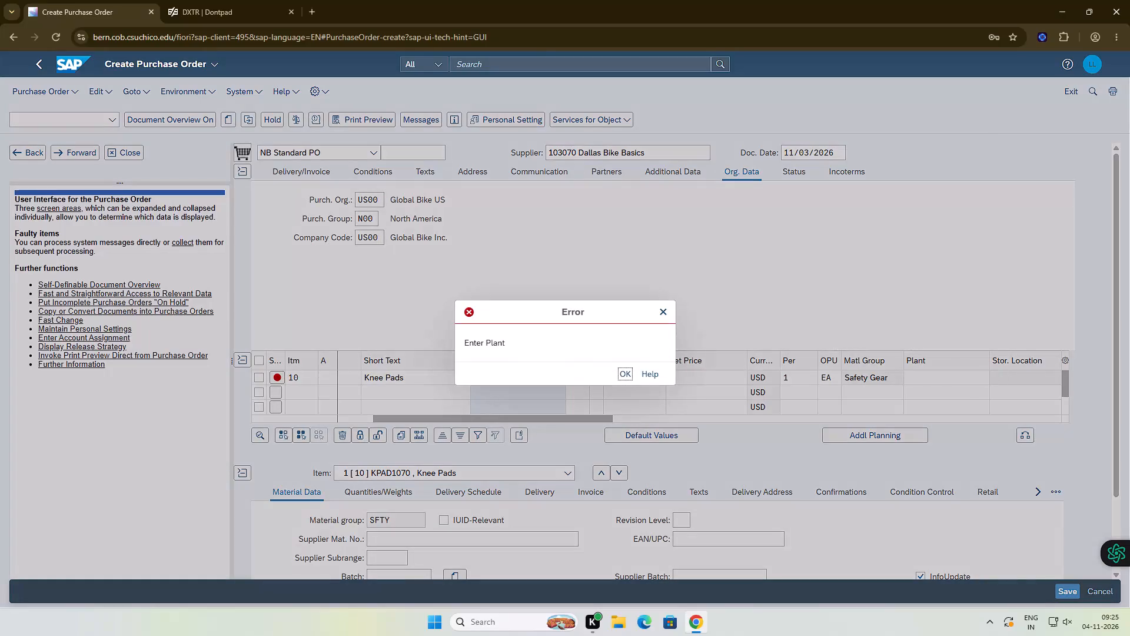
Dismiss the plant error dialog for item 10, Knee Pads, and return to the item overview.
key("Return")
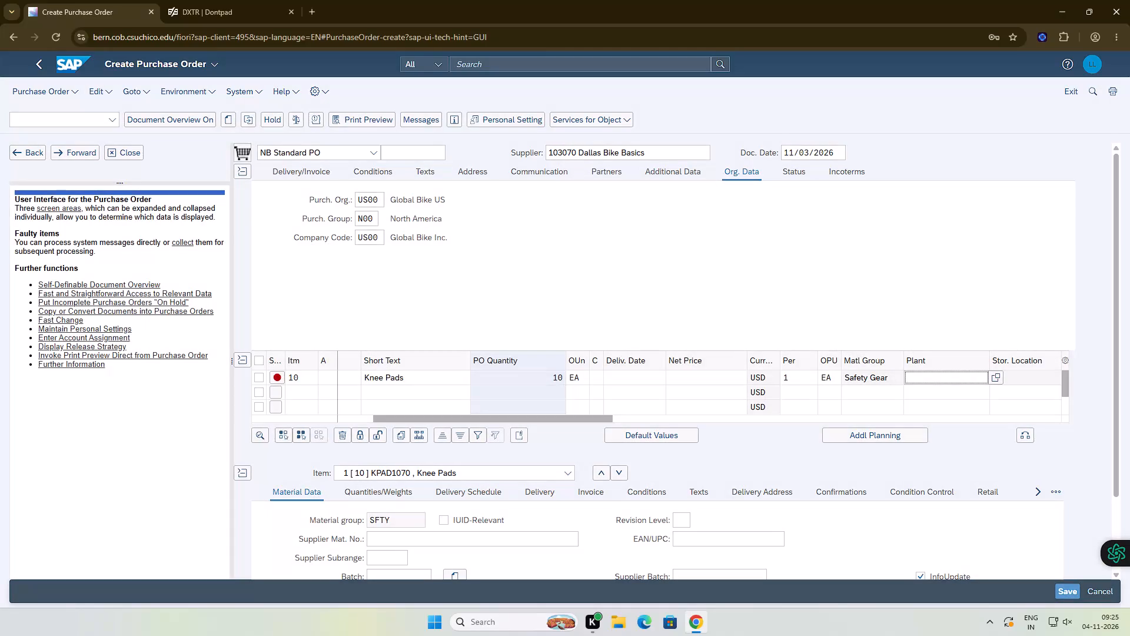
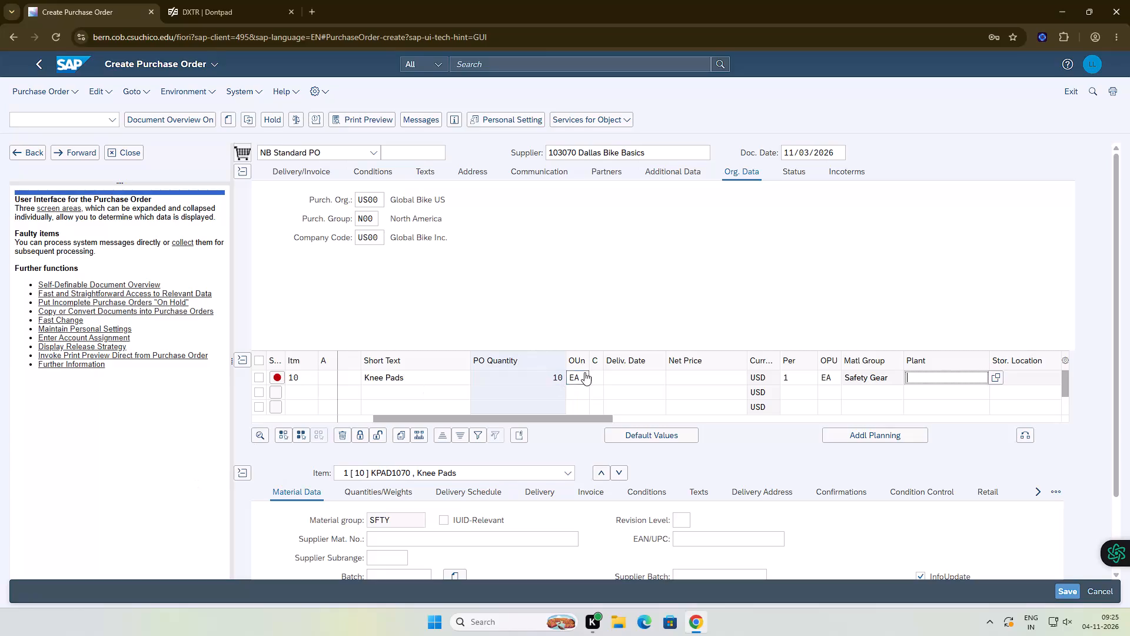
Set the delivery date of item 10, Knee Pads, to 11/16/2026 using the calendar.
left_click(629, 371)
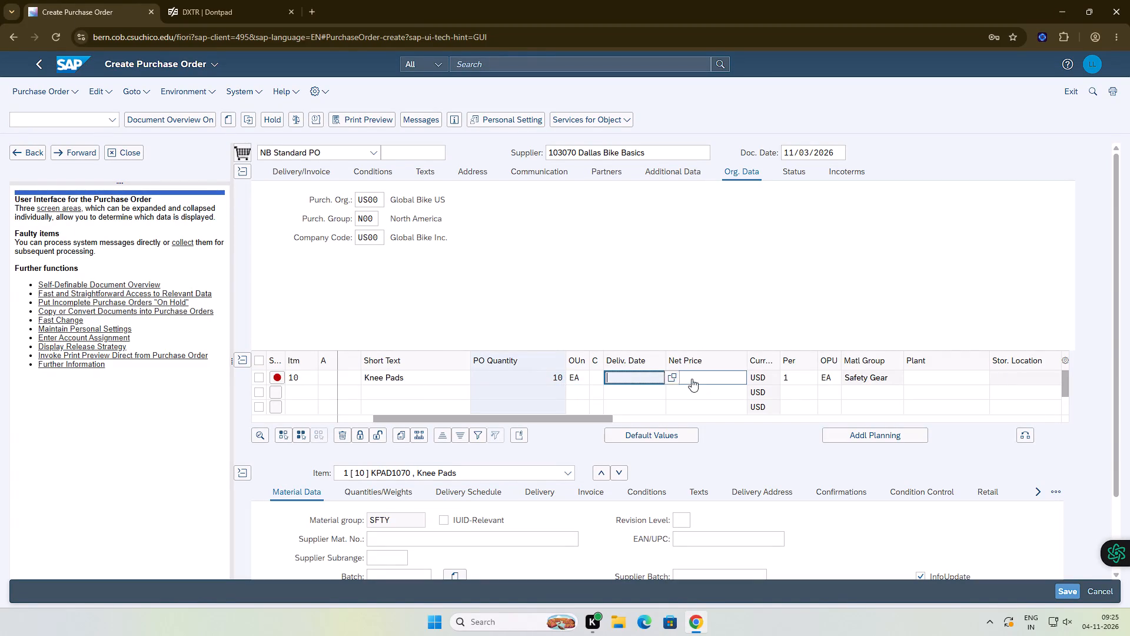
left_click(674, 379)
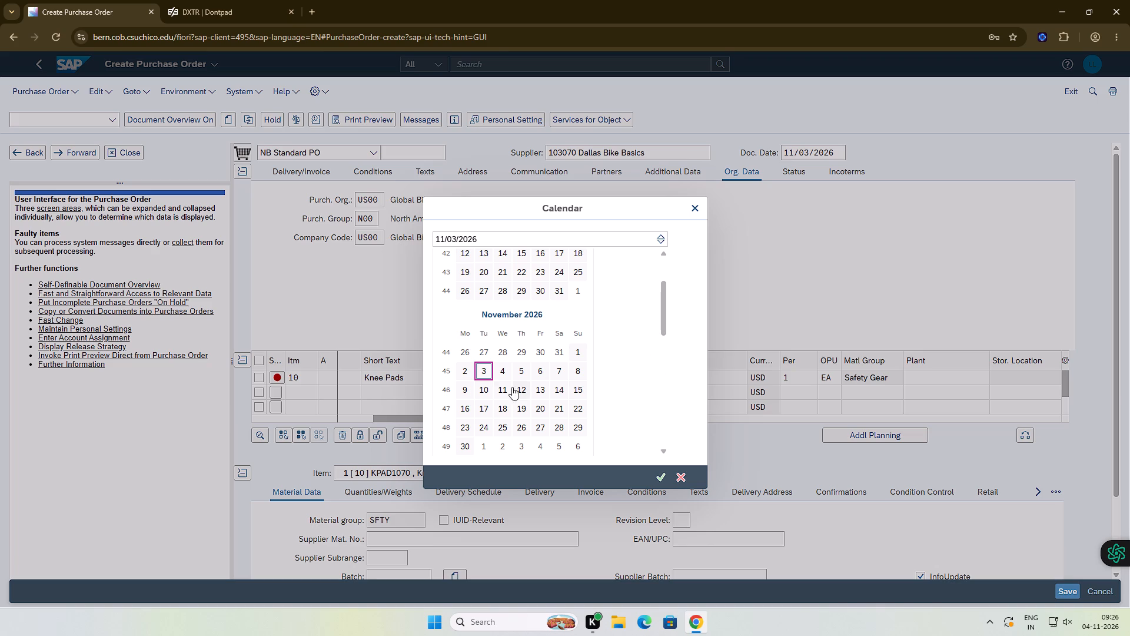
left_click(461, 409)
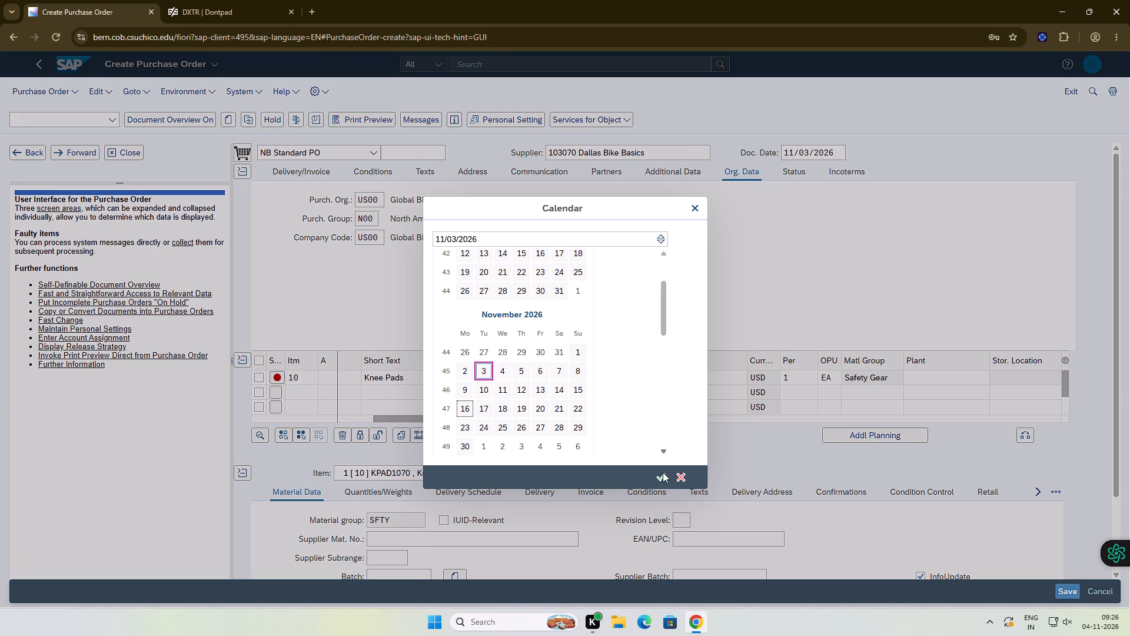
left_click(661, 472)
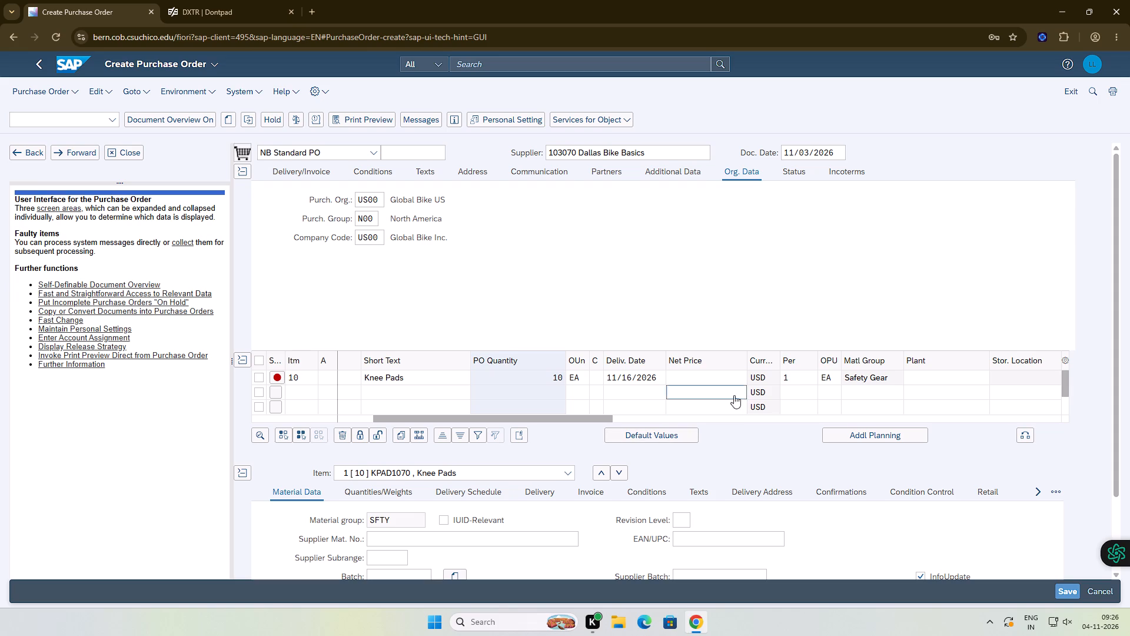
Open the net price of item 10, Knee Pads, for entry.
left_click(726, 374)
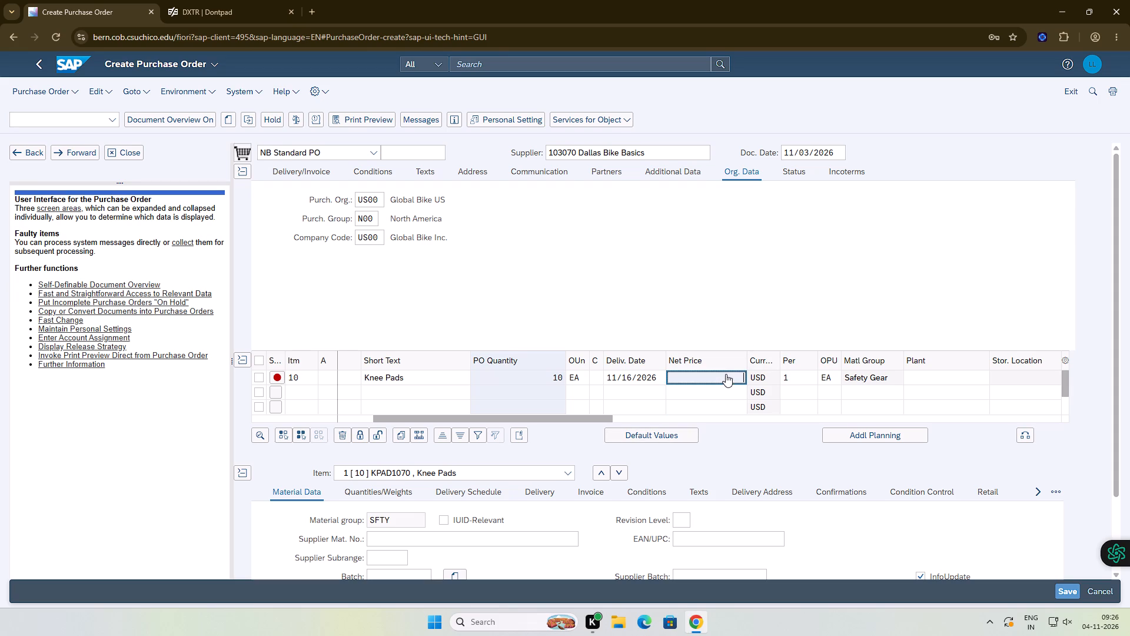
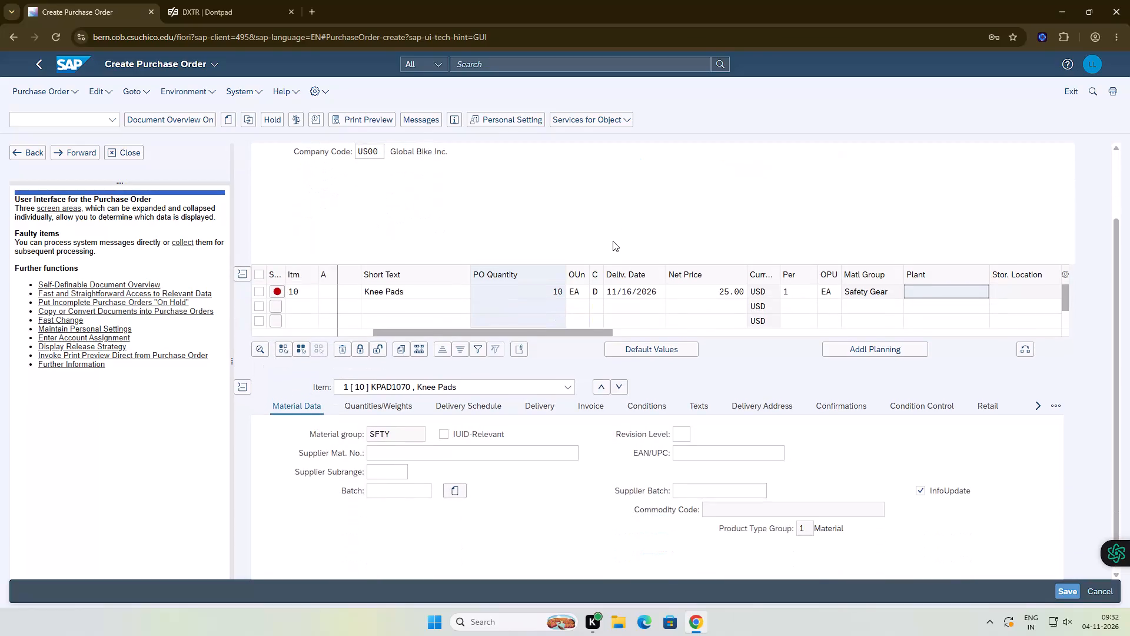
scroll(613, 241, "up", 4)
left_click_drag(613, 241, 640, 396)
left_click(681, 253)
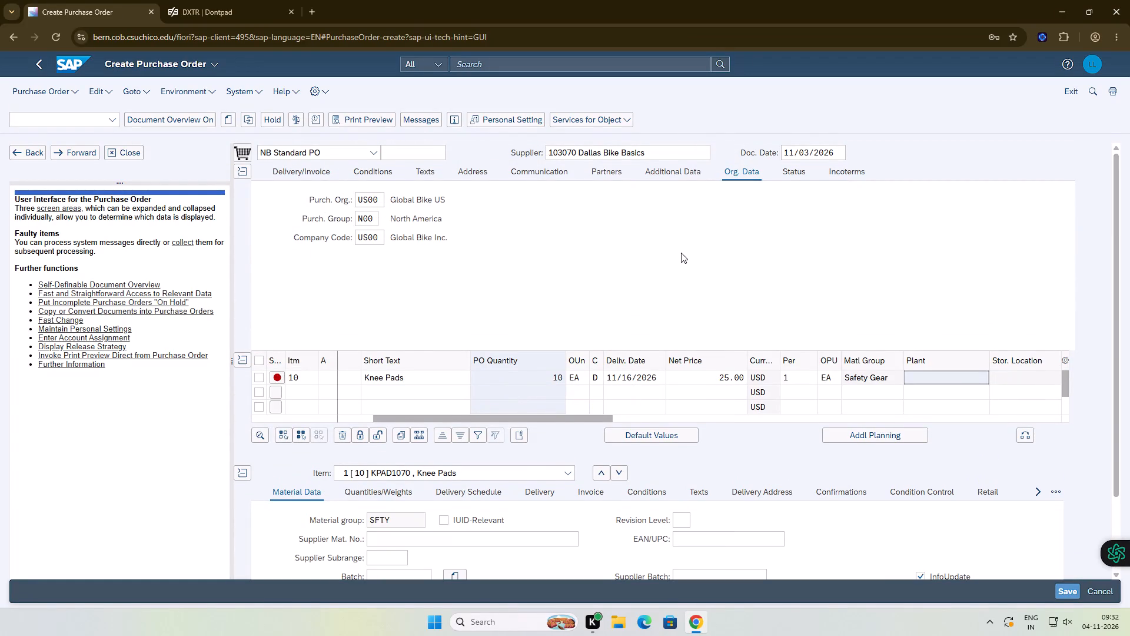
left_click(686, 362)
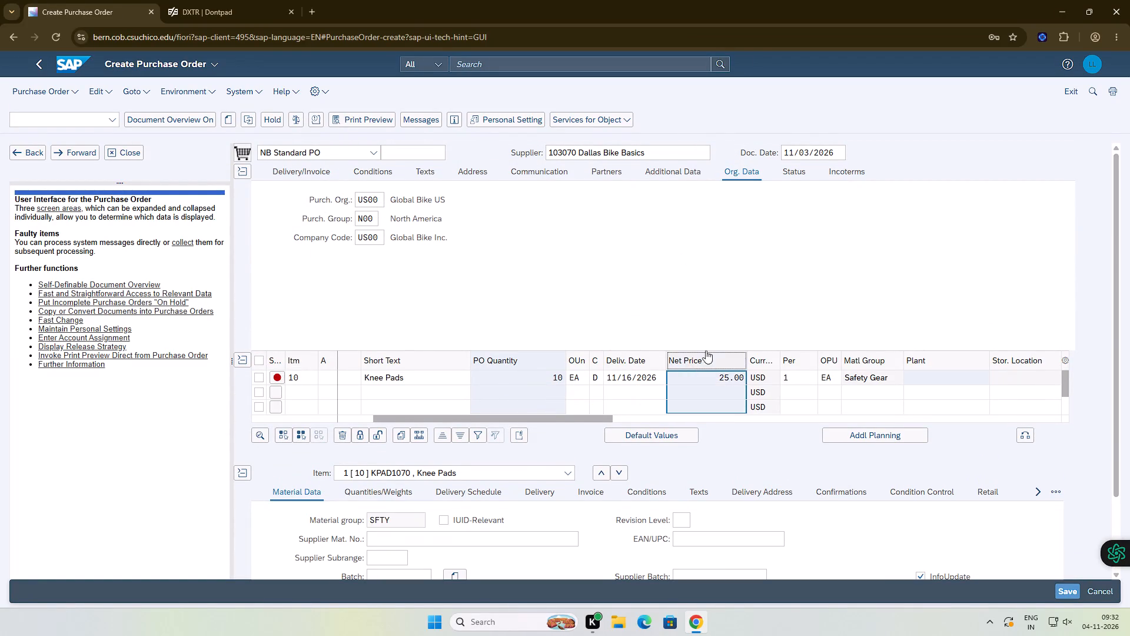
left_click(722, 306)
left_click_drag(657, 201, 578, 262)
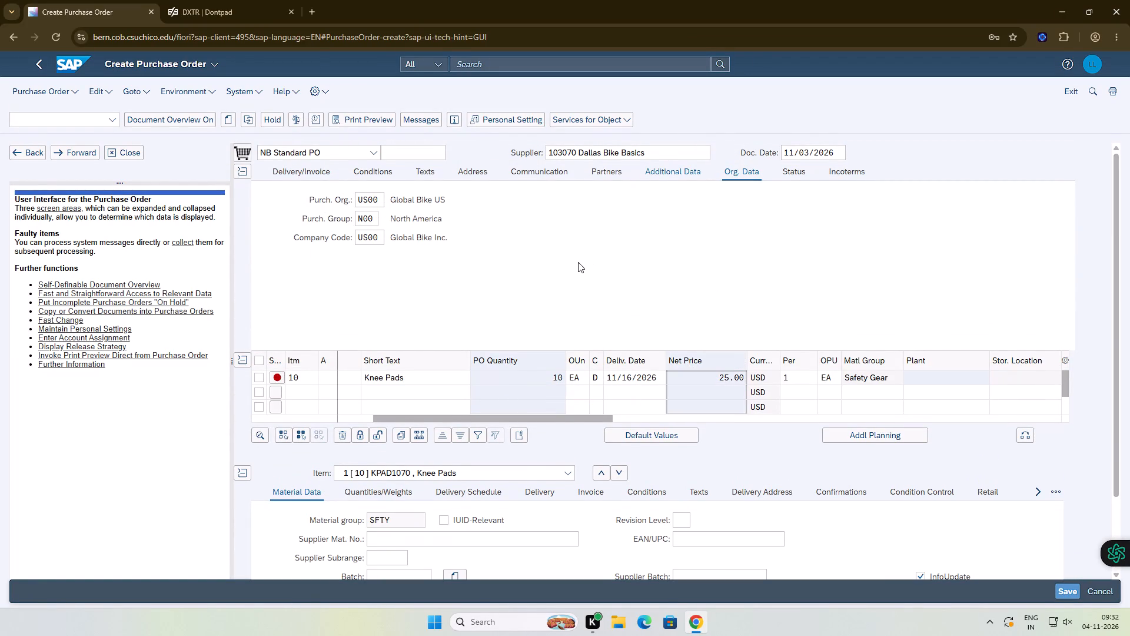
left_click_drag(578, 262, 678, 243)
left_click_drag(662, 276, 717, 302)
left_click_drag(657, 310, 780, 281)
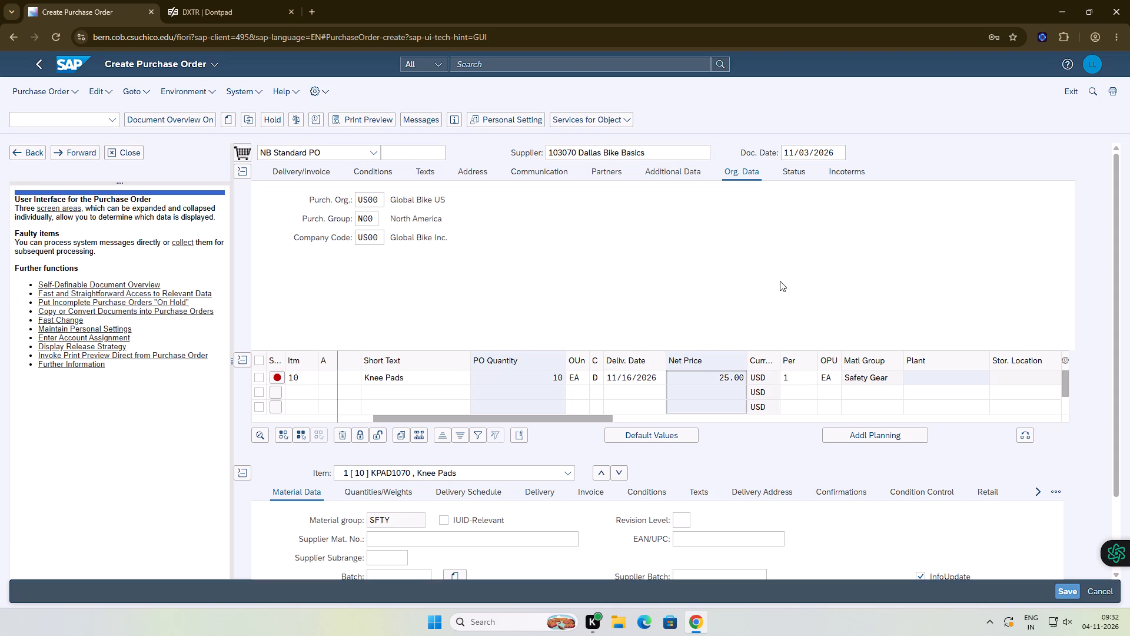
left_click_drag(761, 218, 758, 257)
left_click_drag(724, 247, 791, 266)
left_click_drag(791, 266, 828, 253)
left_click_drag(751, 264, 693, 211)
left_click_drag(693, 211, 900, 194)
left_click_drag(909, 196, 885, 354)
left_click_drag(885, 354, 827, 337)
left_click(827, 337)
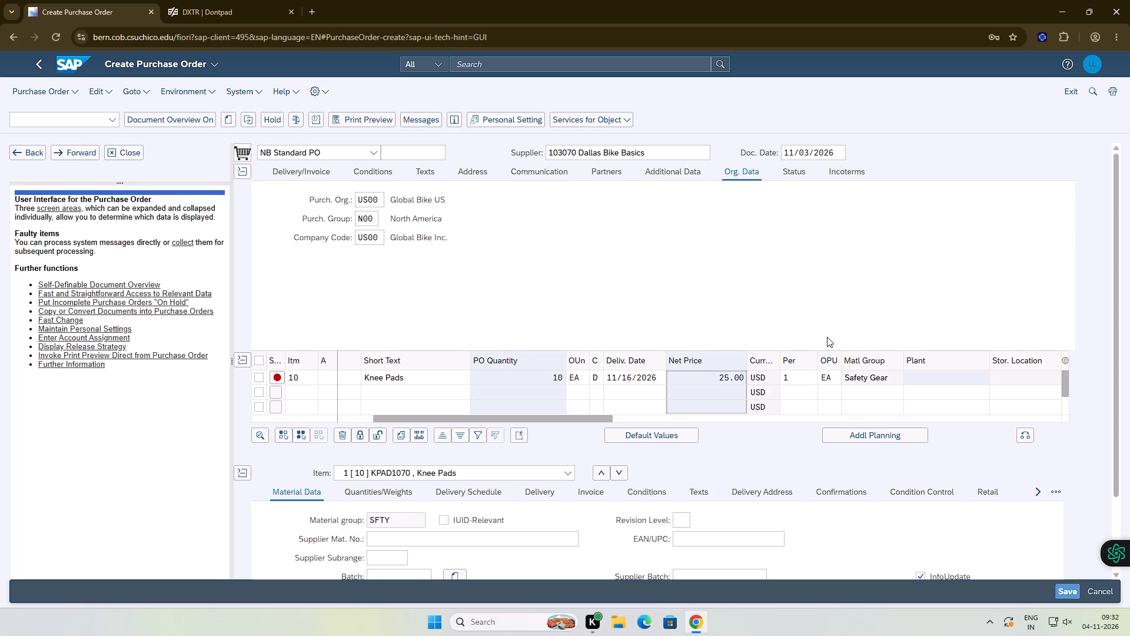
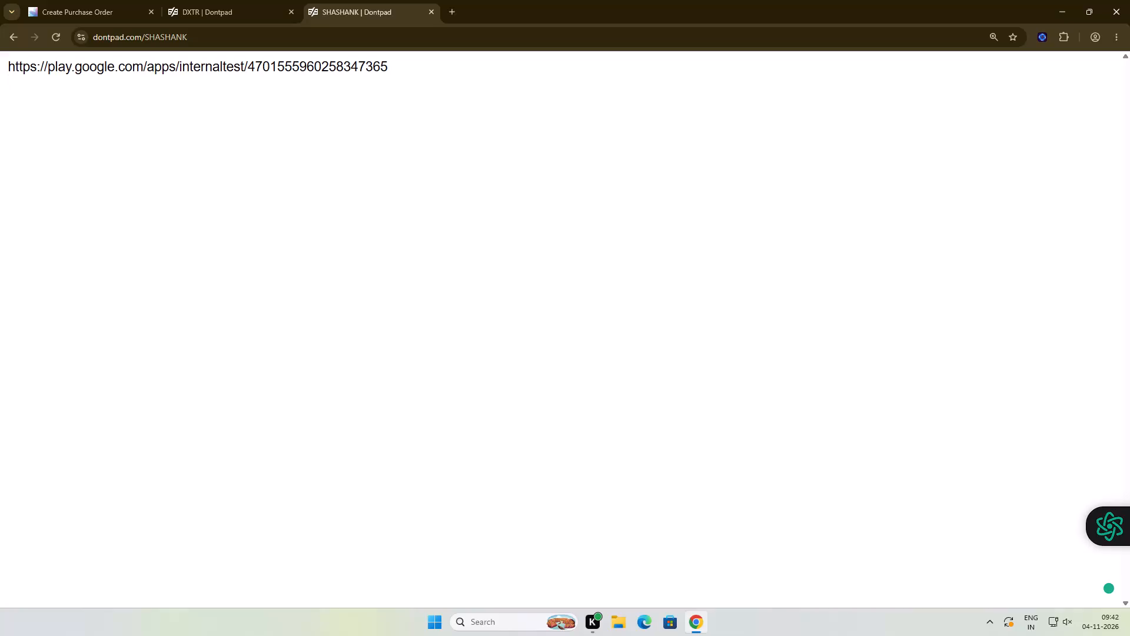
Close the SHASHANK Dontpad tab and return to the Create Purchase Order page.
left_click(19, 0)
left_click(35, 0)
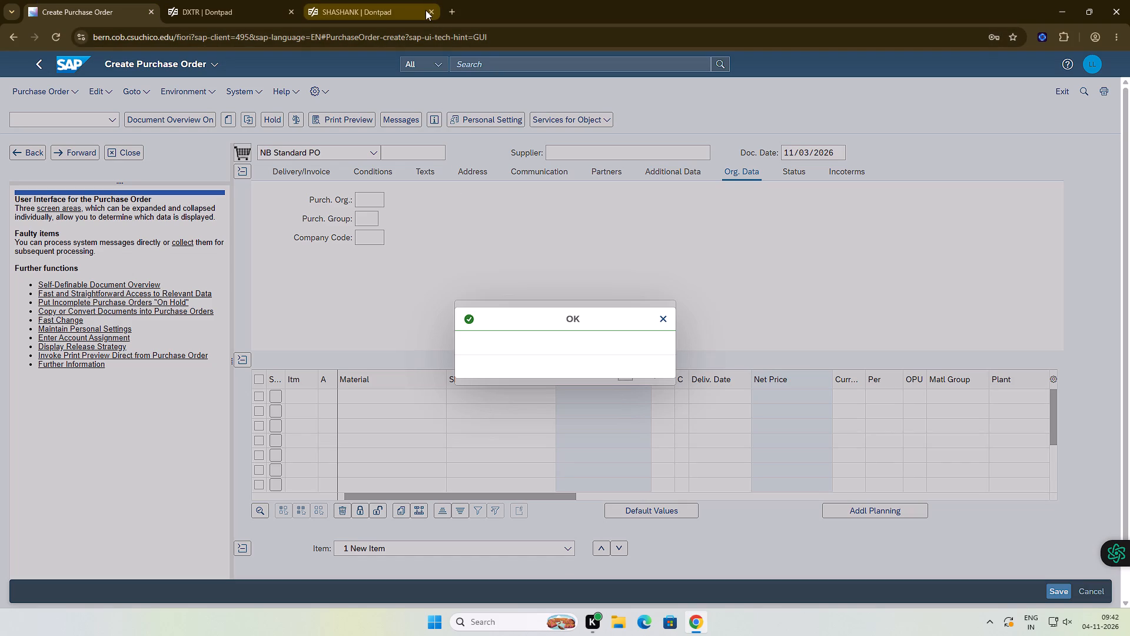
left_click(426, 10)
left_click(428, 10)
left_click(84, 0)
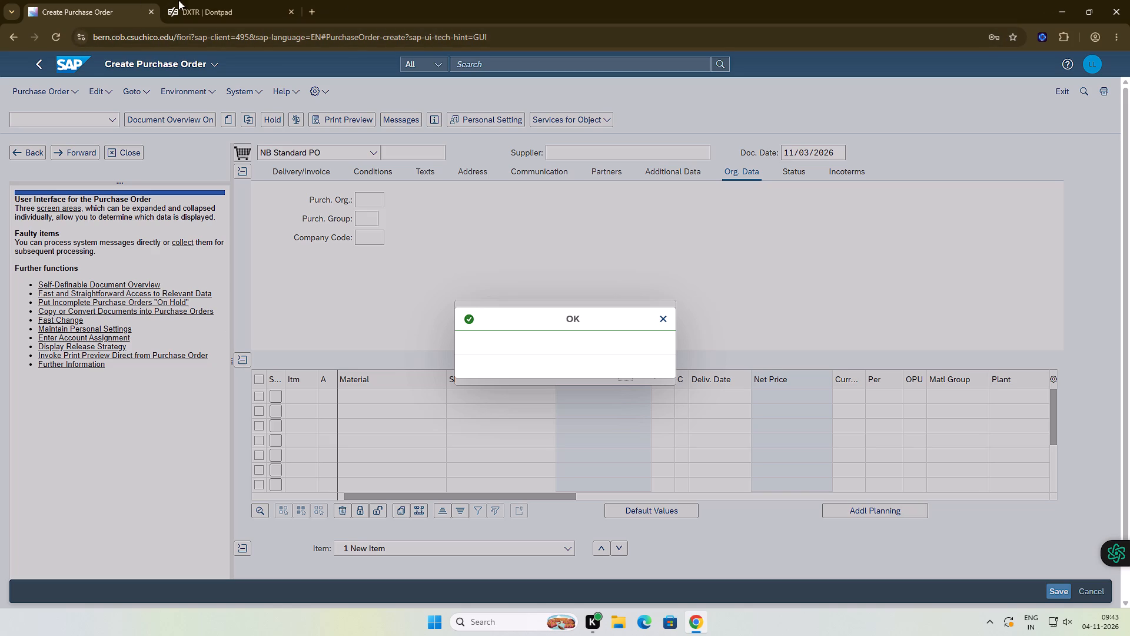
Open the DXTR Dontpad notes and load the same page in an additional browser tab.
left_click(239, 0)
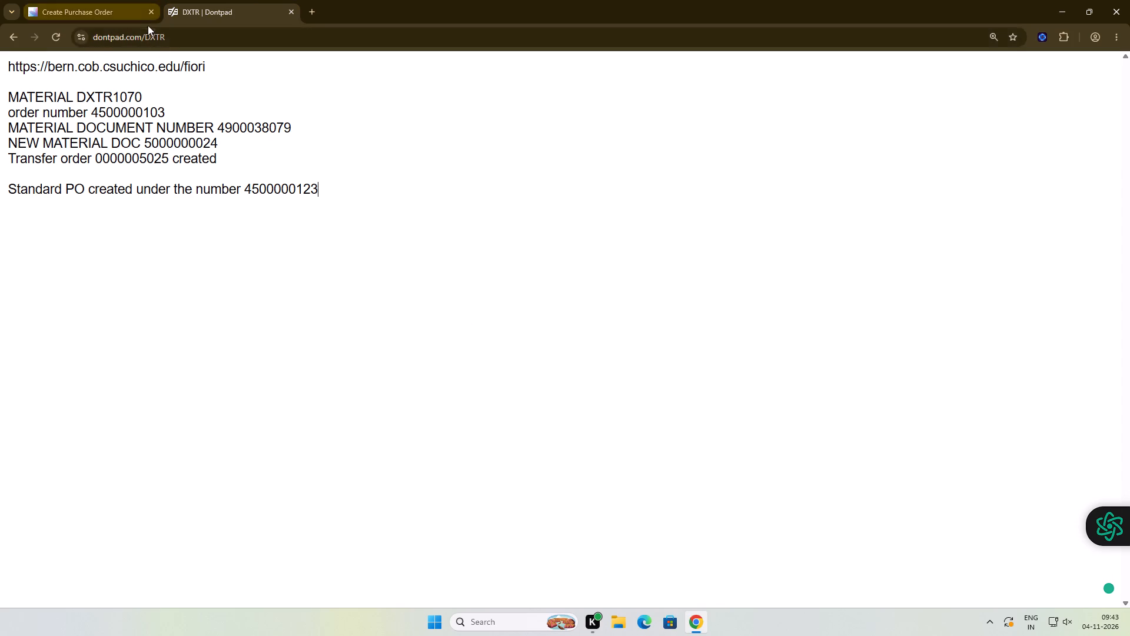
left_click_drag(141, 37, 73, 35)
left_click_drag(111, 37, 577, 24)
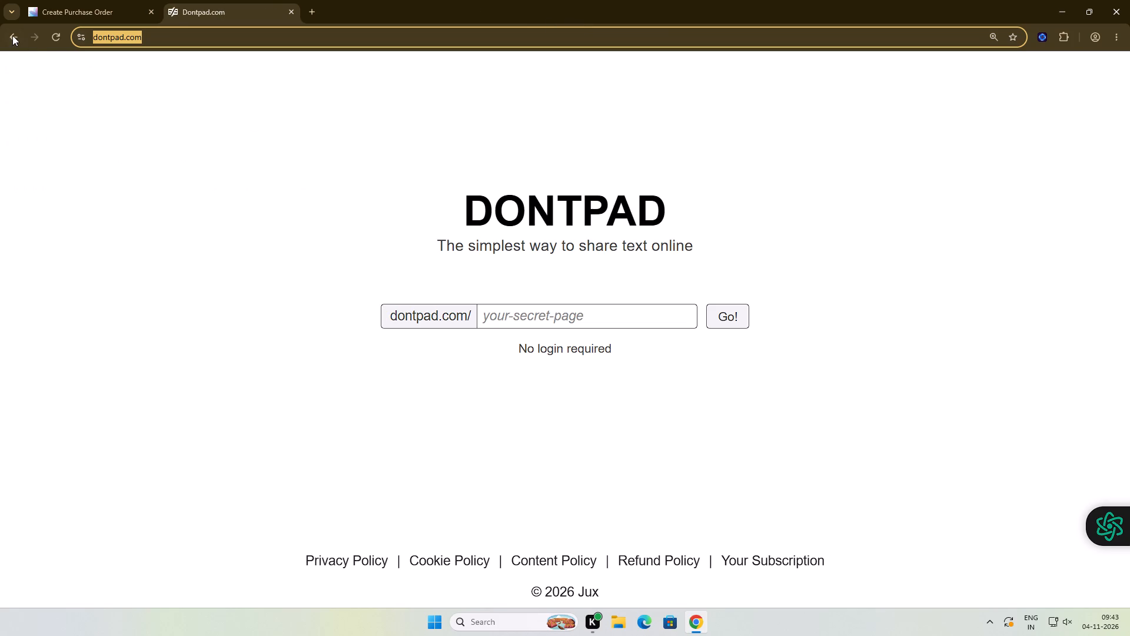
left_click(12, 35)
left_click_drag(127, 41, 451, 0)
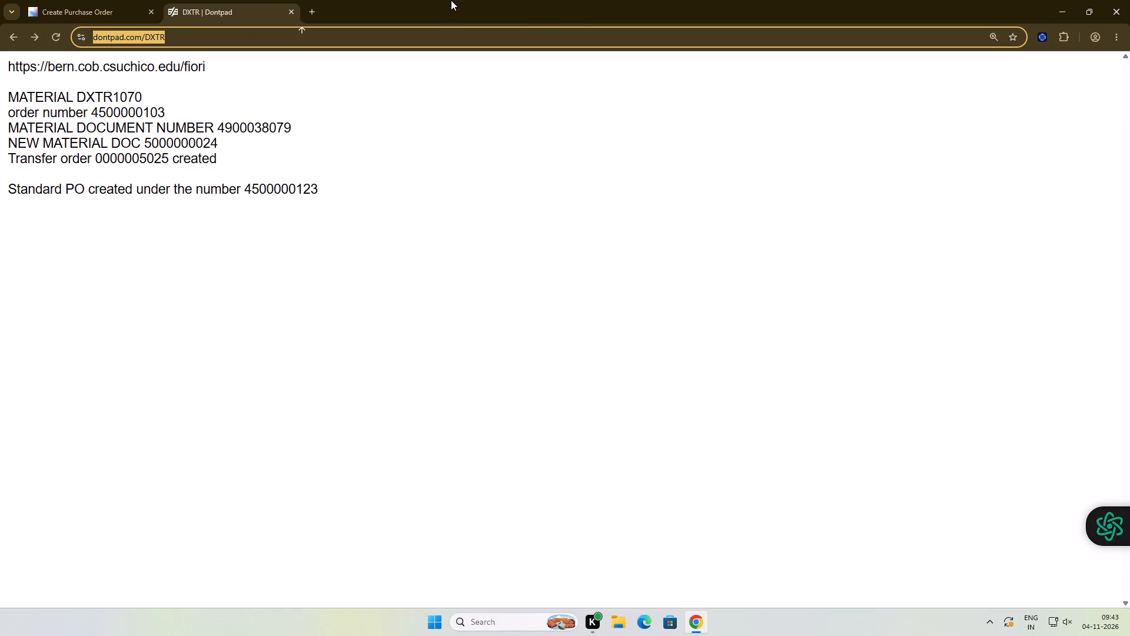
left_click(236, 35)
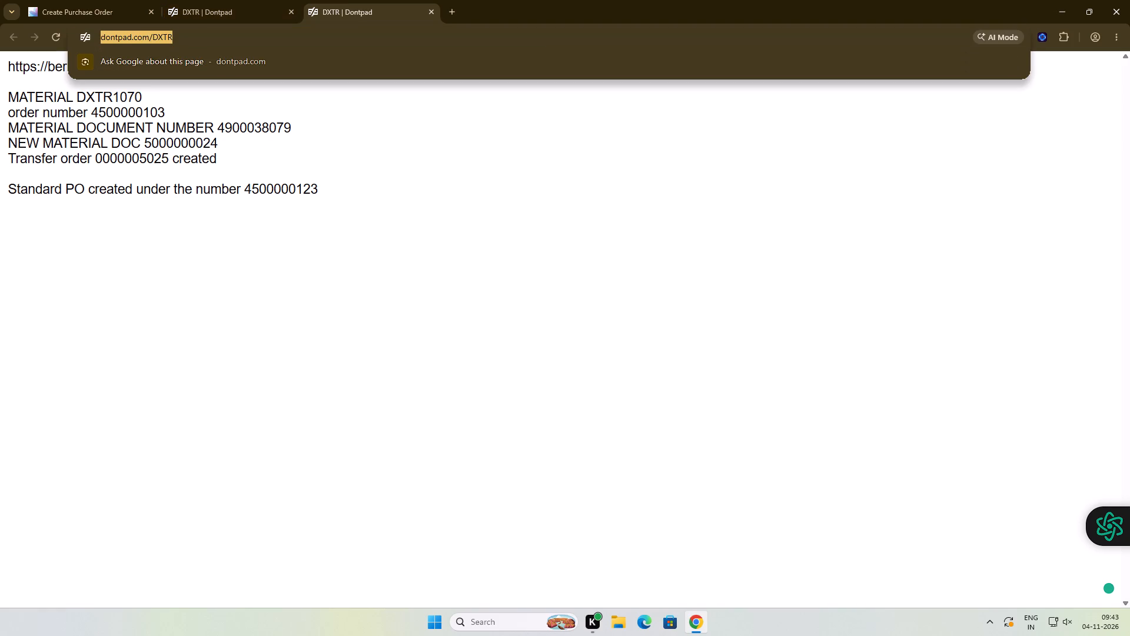
Load dontpad.com/SAMEER in the additional tab and look through the page's text from end to start.
left_click(236, 35)
key("BackSpace")
key("BackSpace")
key("BackSpace")
key("BackSpace")
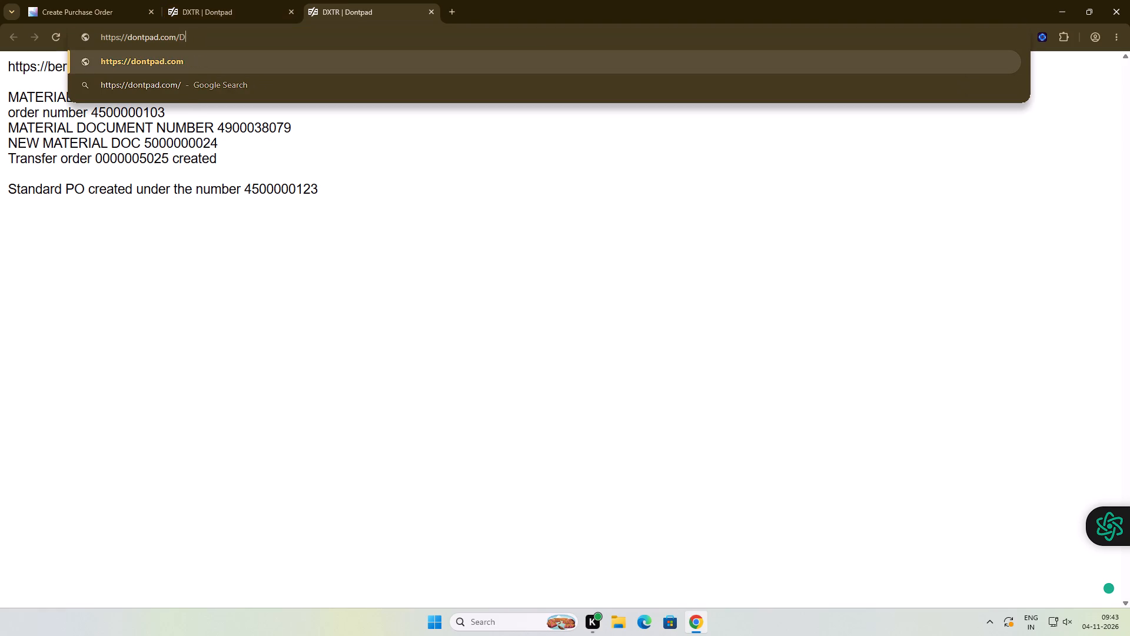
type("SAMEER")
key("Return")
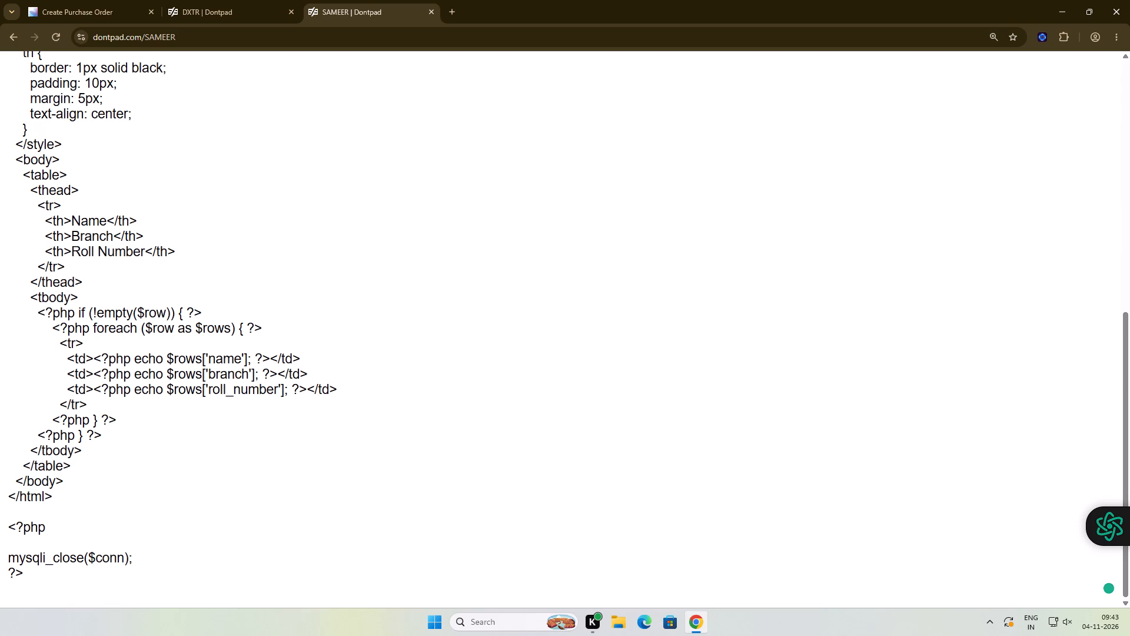
scroll(216, 91, "down", 6)
scroll(178, 190, "down", 5)
scroll(173, 198, "up", 4)
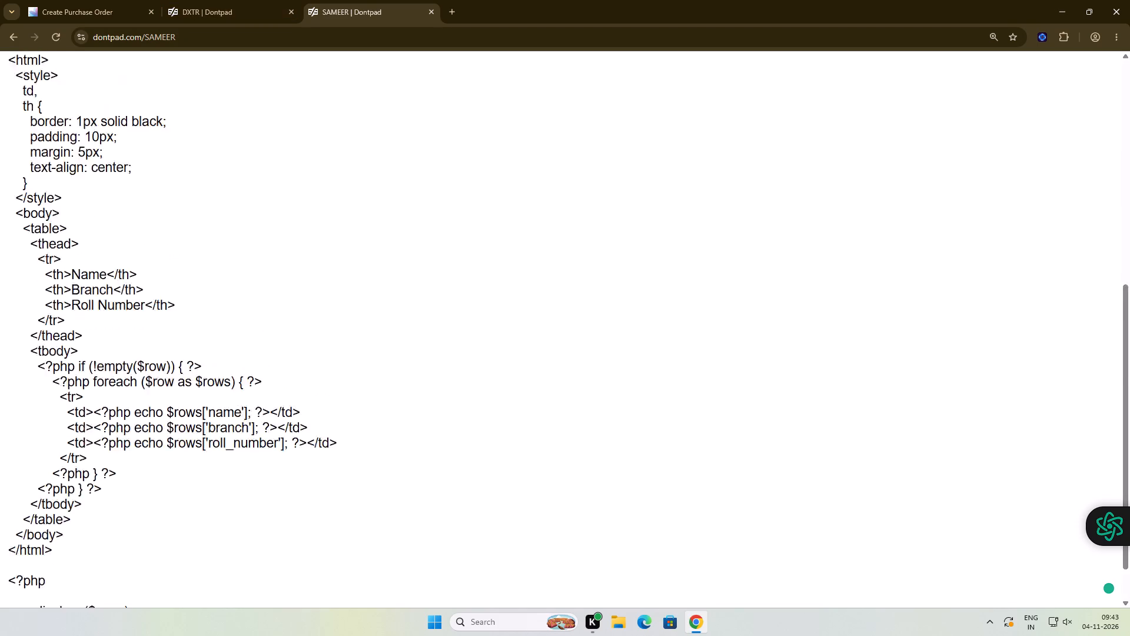
scroll(172, 198, "up", 6)
scroll(198, 145, "up", 4)
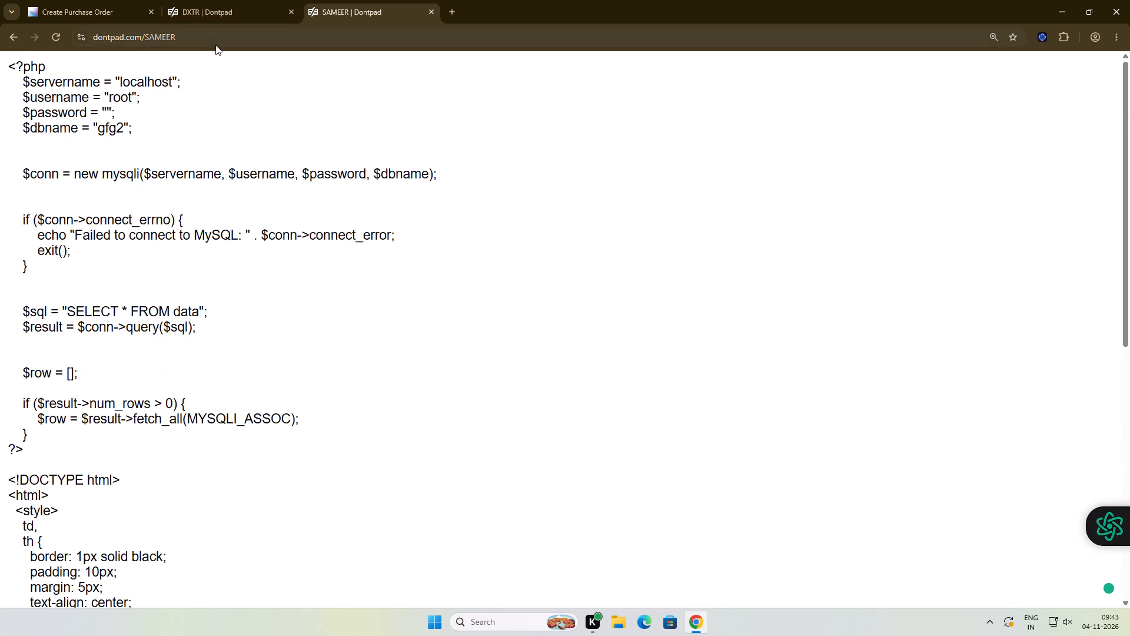
double_click(215, 38)
left_click(215, 38)
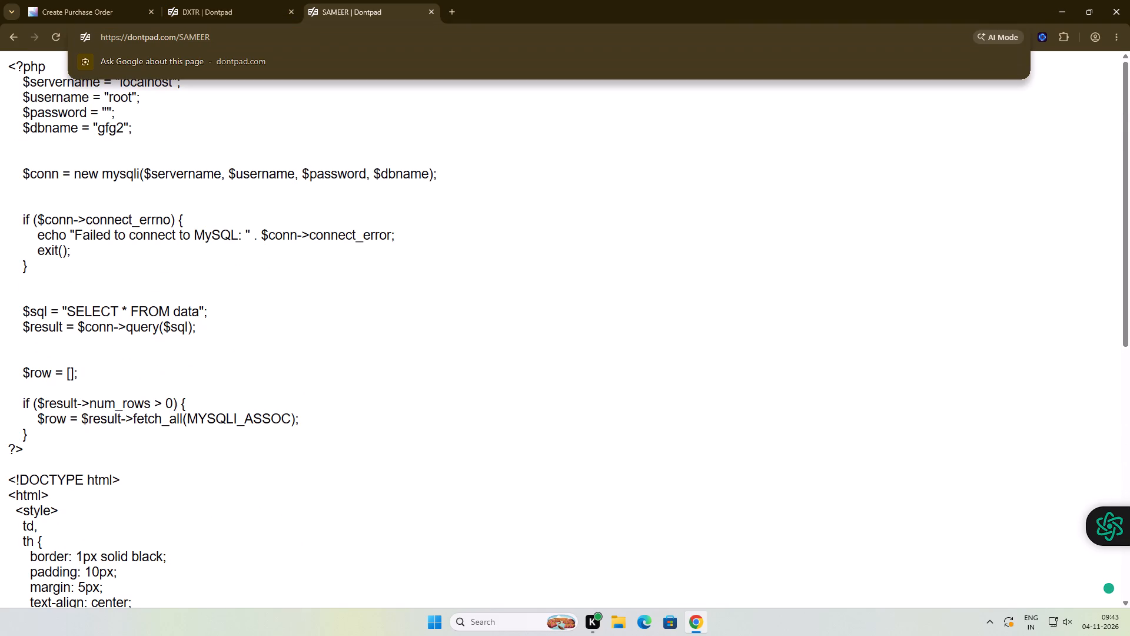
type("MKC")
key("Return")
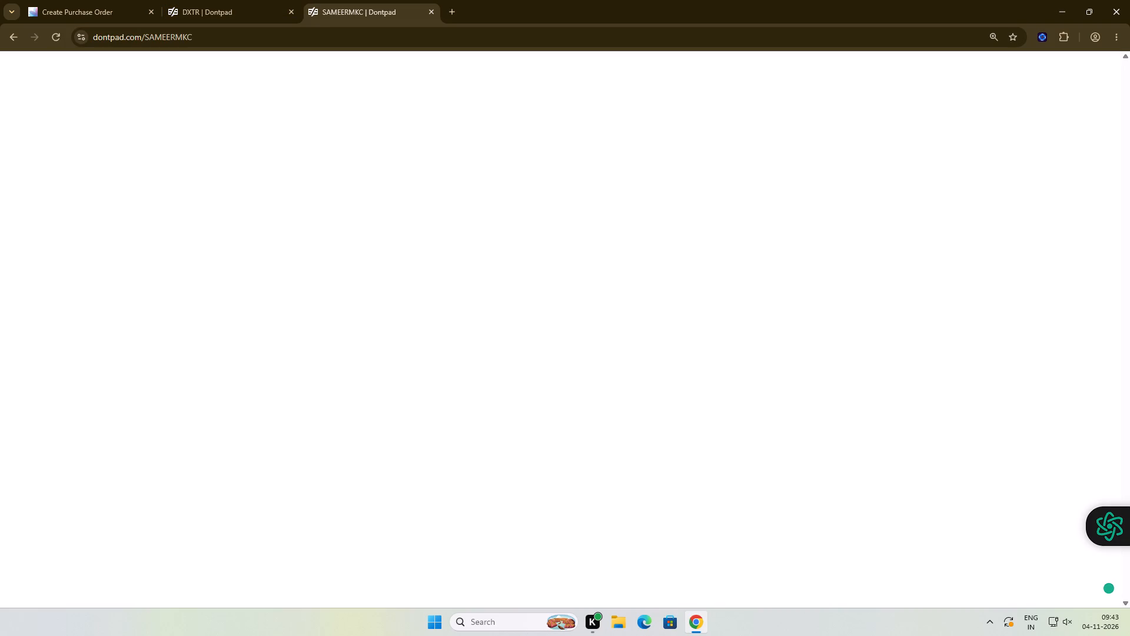
left_click(215, 38)
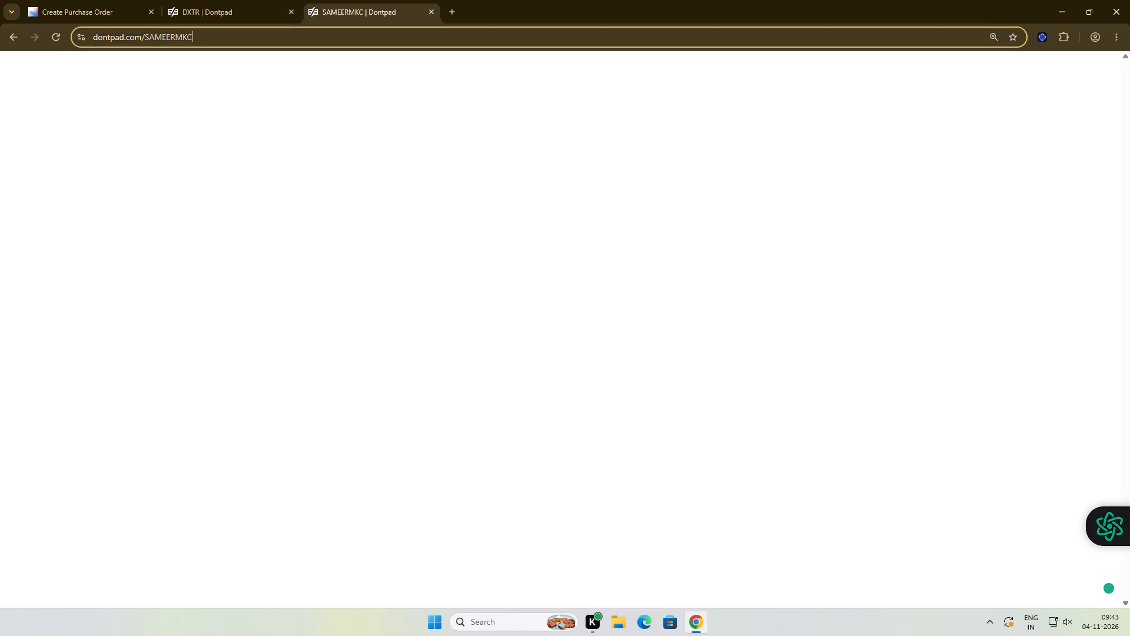
left_click(215, 38)
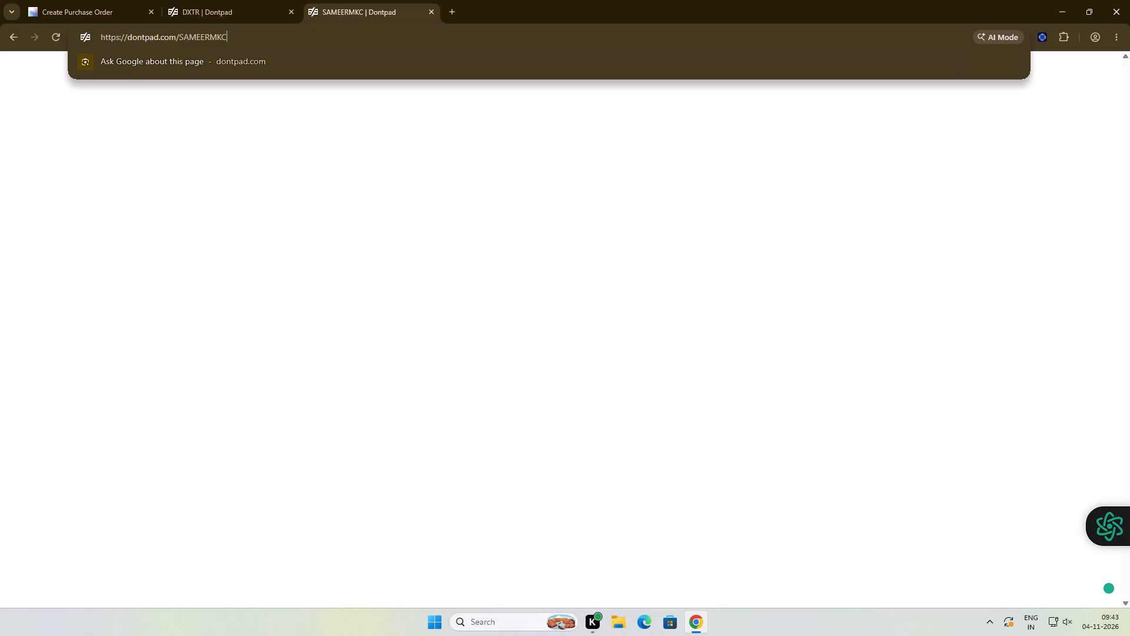
key("BackSpace")
key("BackSpace")
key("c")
key("Return")
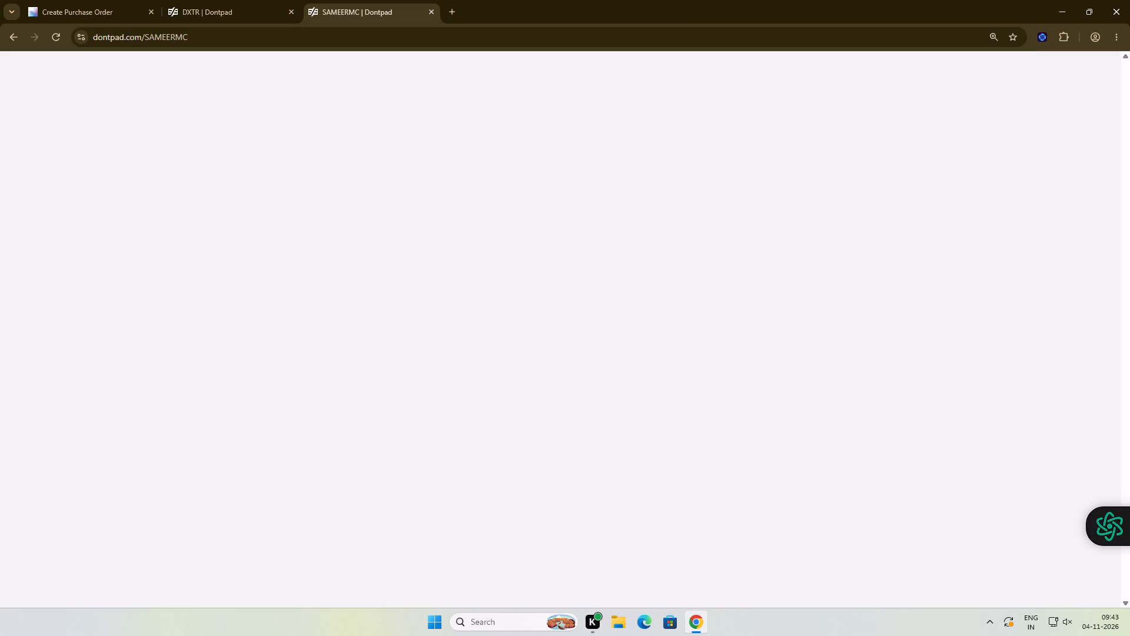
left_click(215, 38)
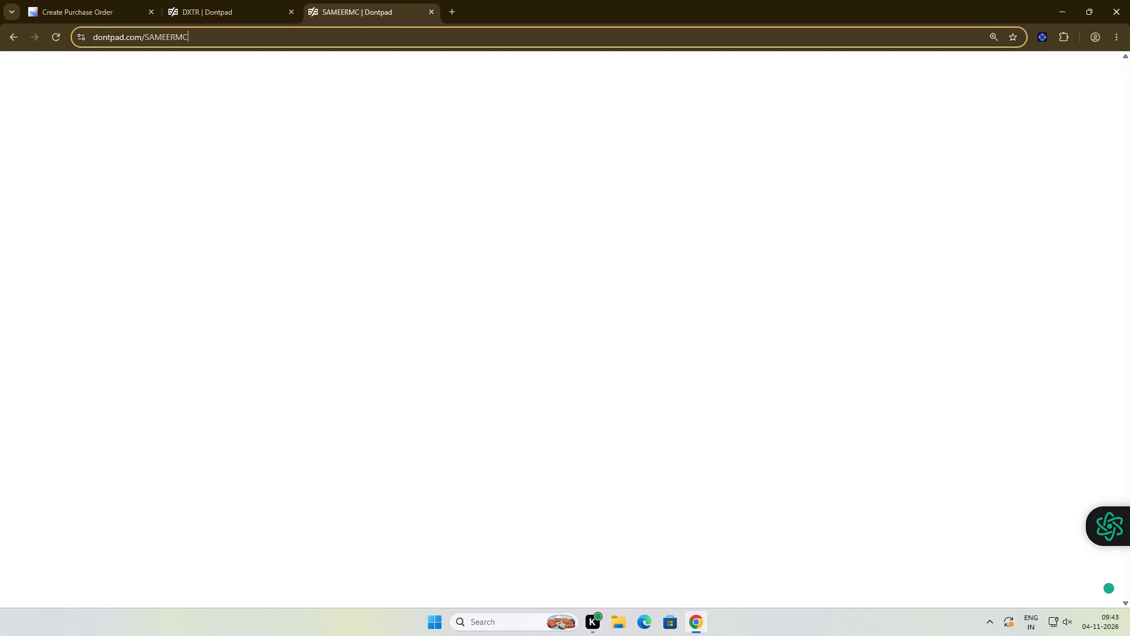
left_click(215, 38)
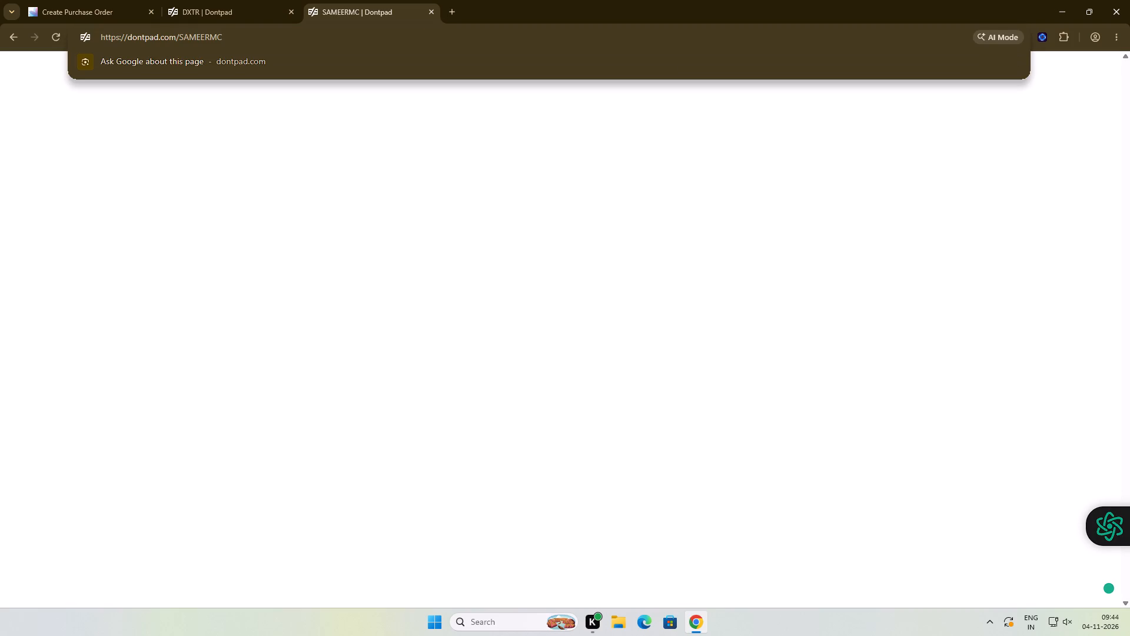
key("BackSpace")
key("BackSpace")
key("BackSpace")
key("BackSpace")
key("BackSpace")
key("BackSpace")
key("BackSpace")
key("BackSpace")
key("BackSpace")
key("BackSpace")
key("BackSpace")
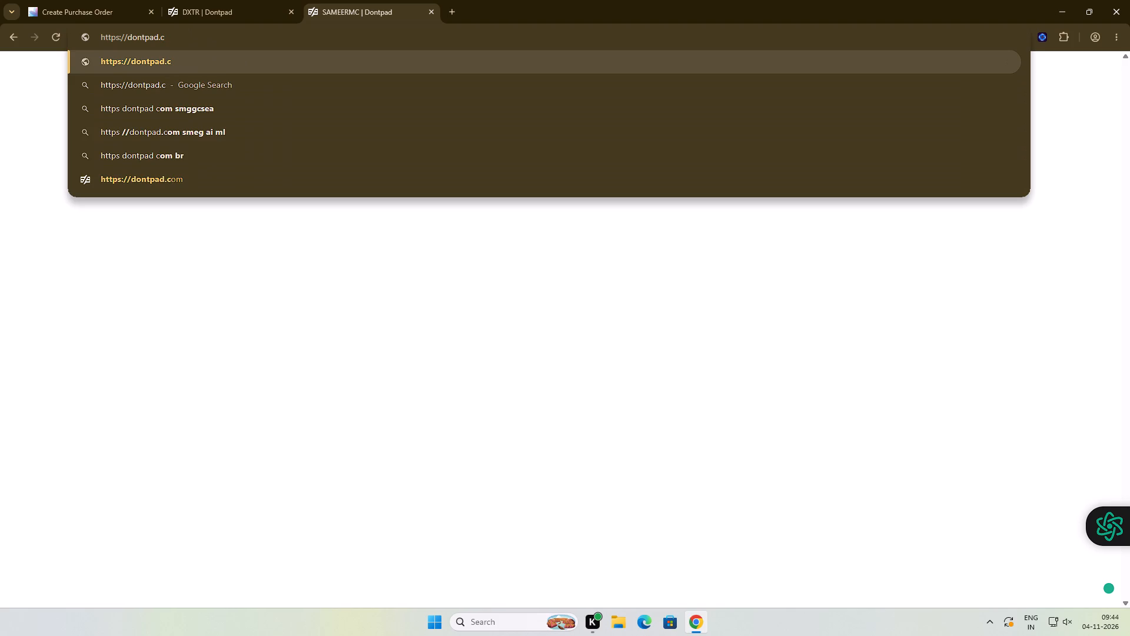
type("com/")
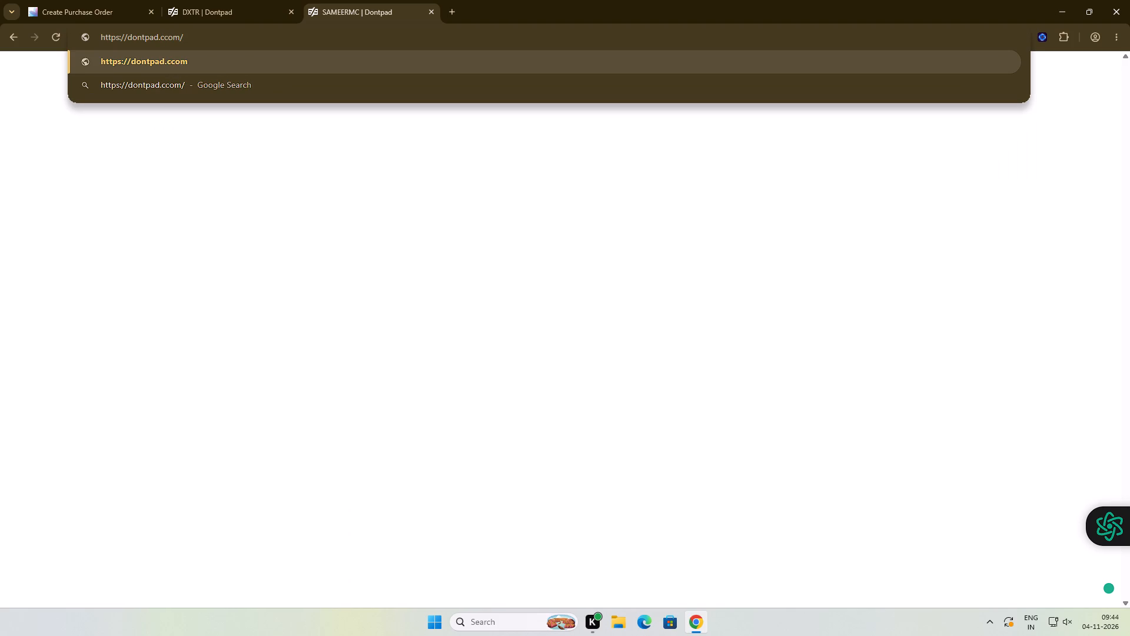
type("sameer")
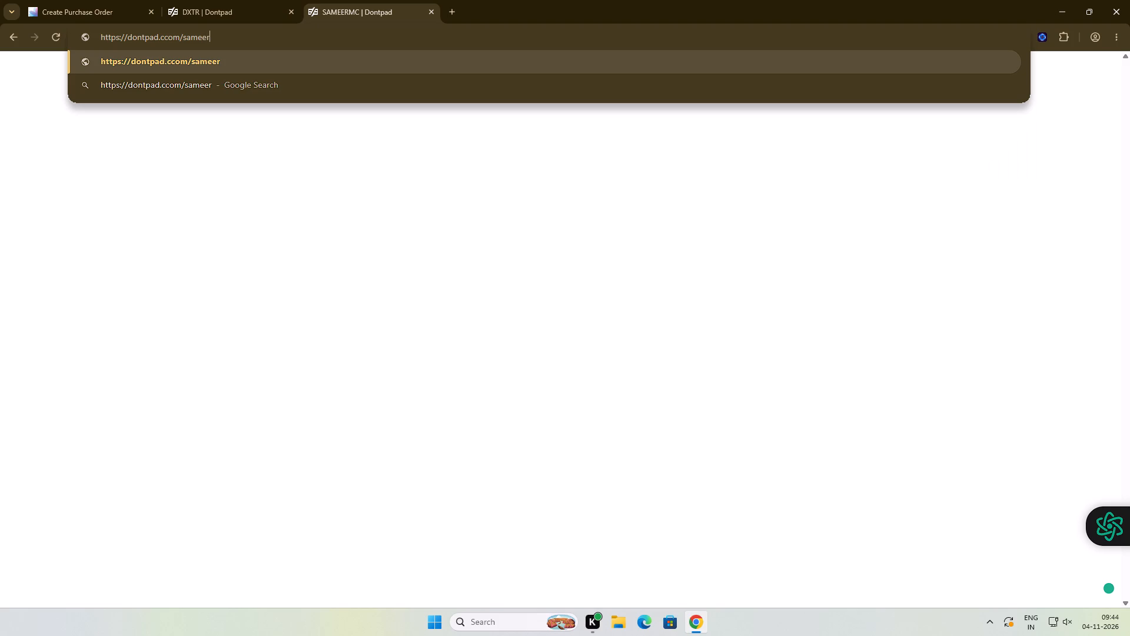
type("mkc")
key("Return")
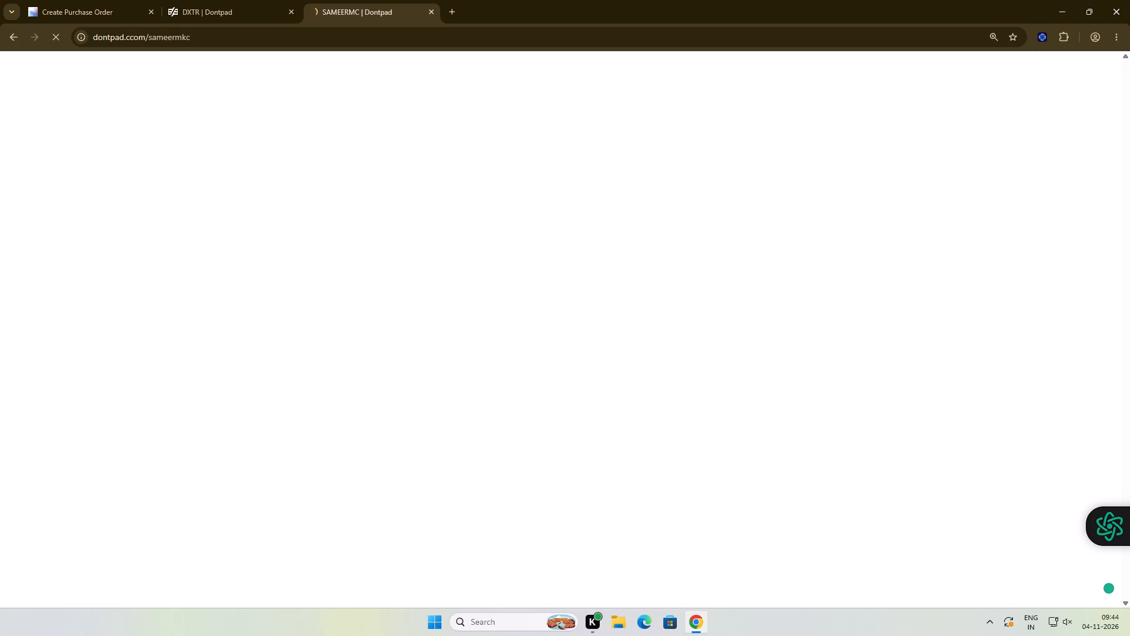
left_click(215, 38)
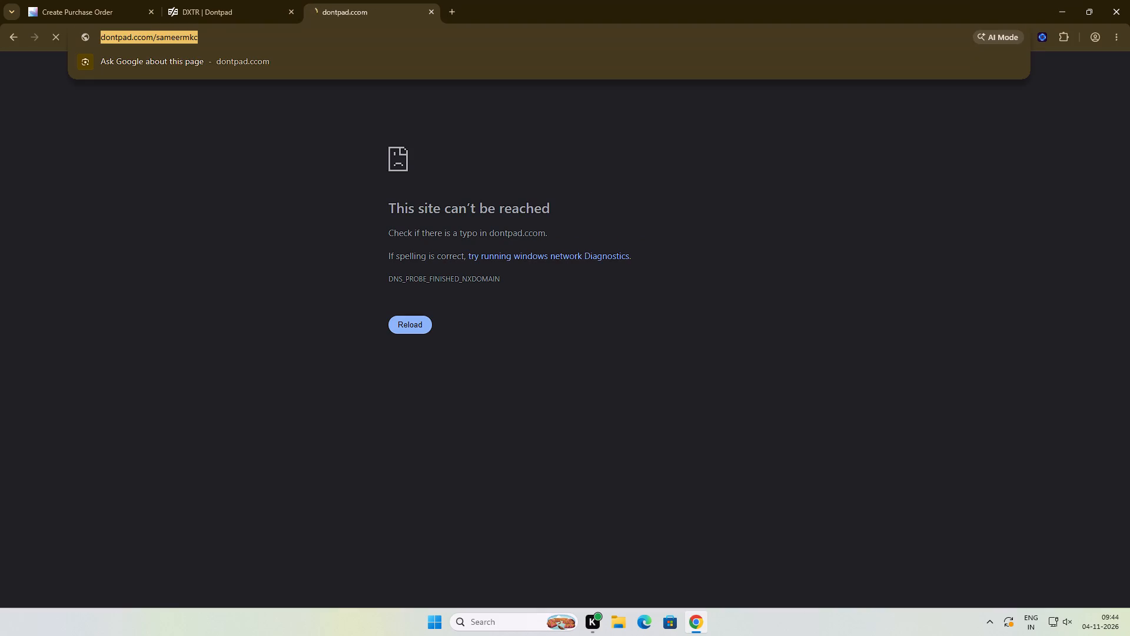
left_click(215, 38)
left_click(403, 322)
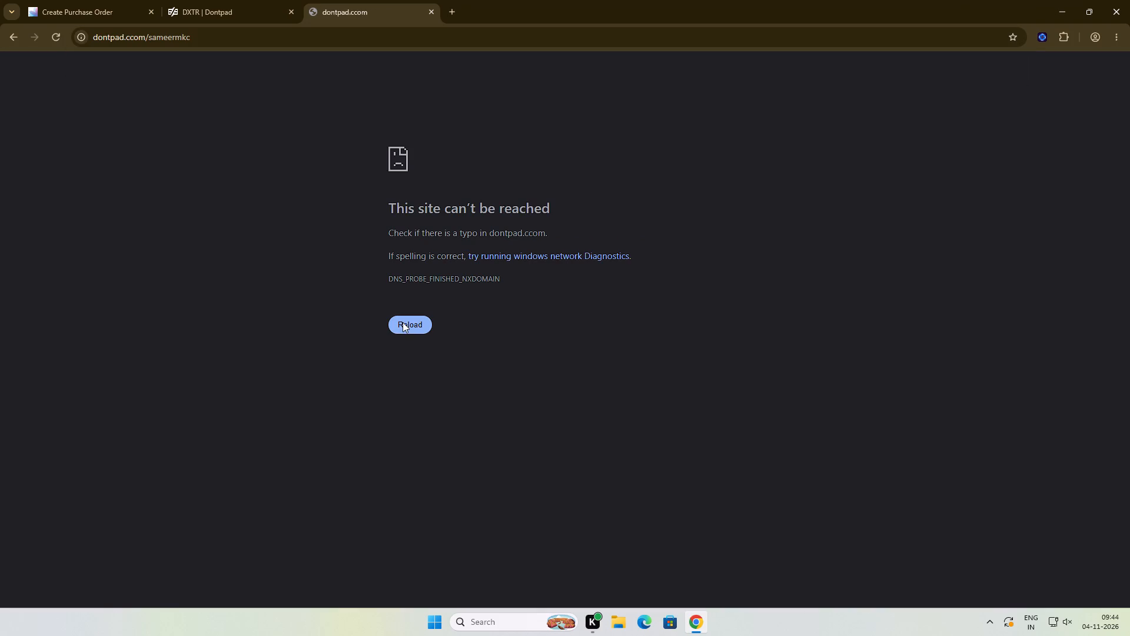
left_click(45, 29)
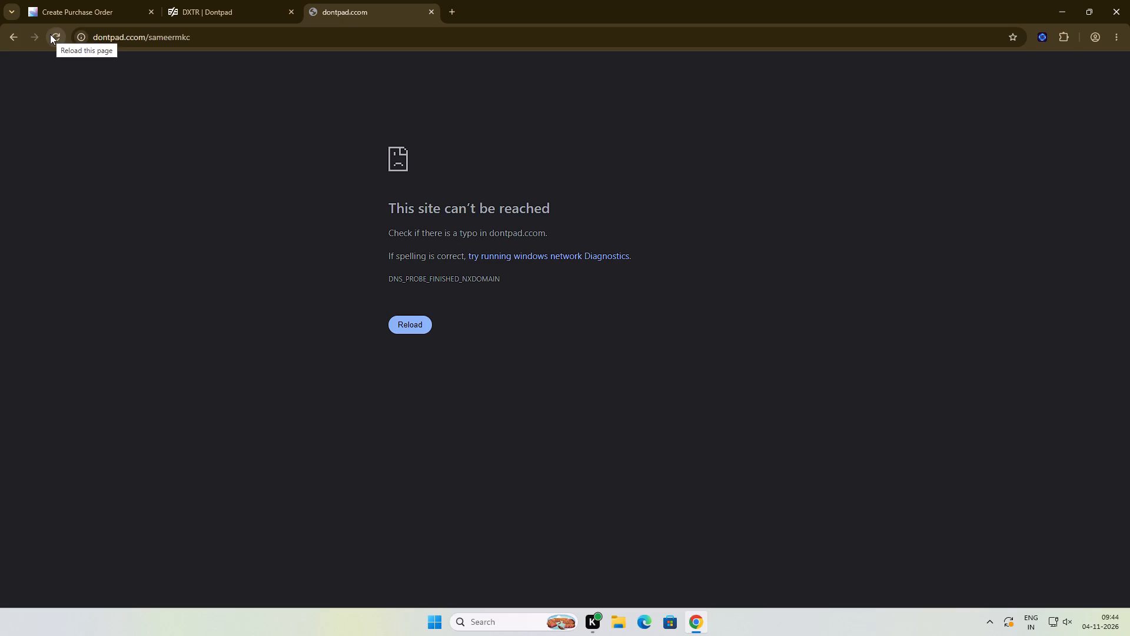
left_click(131, 38)
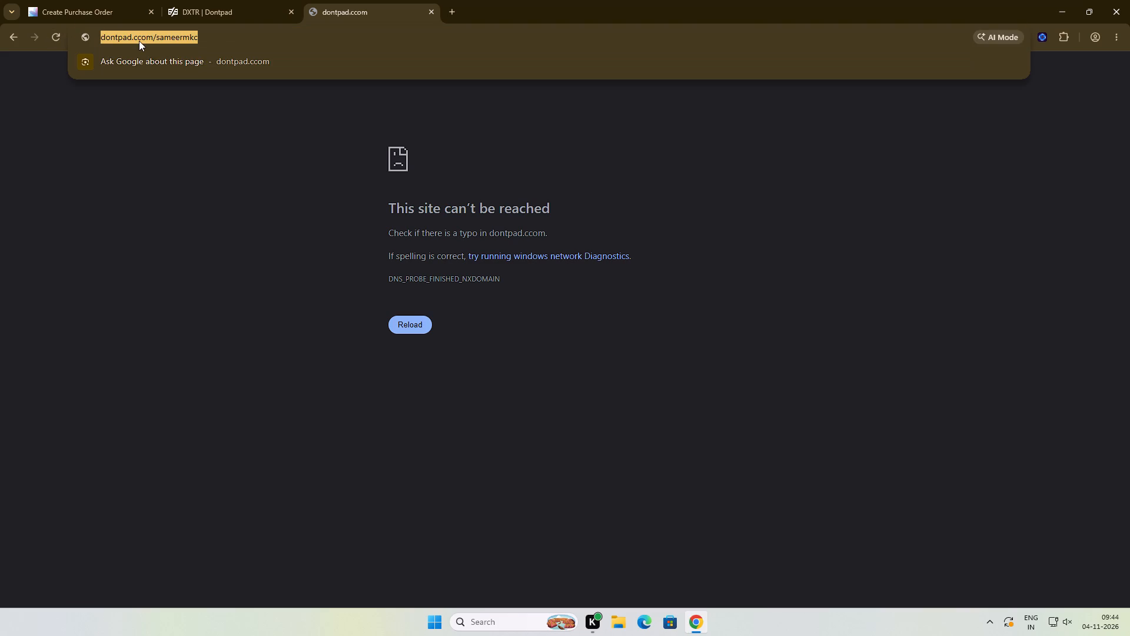
left_click(140, 39)
key("BackSpace")
key("Return")
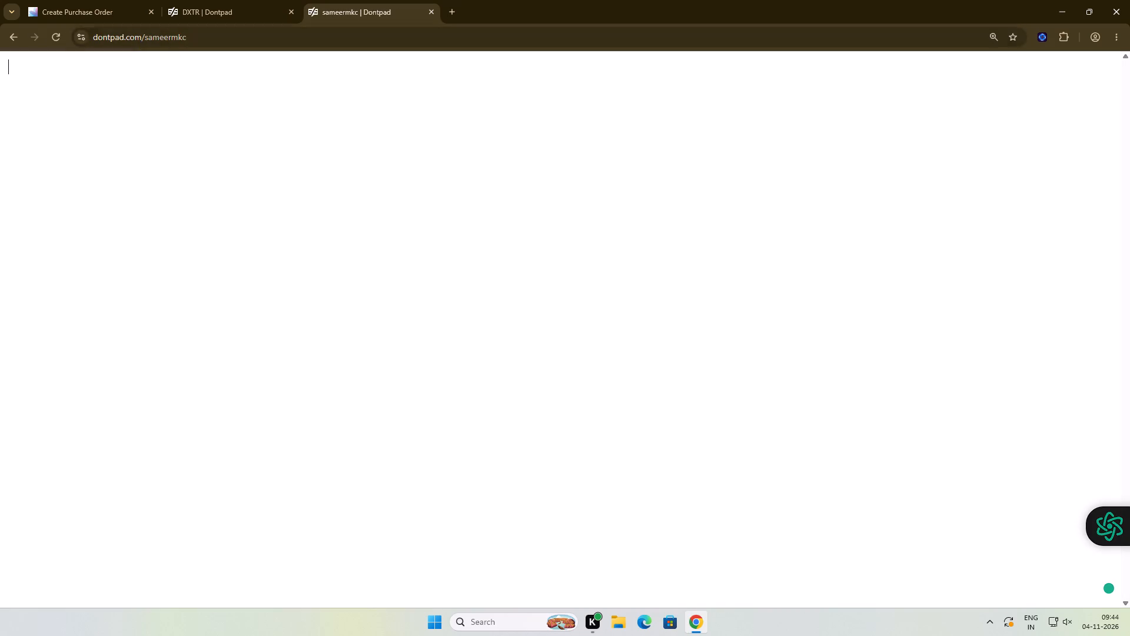
Open the Dontpad page alvas and look through its text from start to end.
double_click(192, 42)
left_click(207, 36)
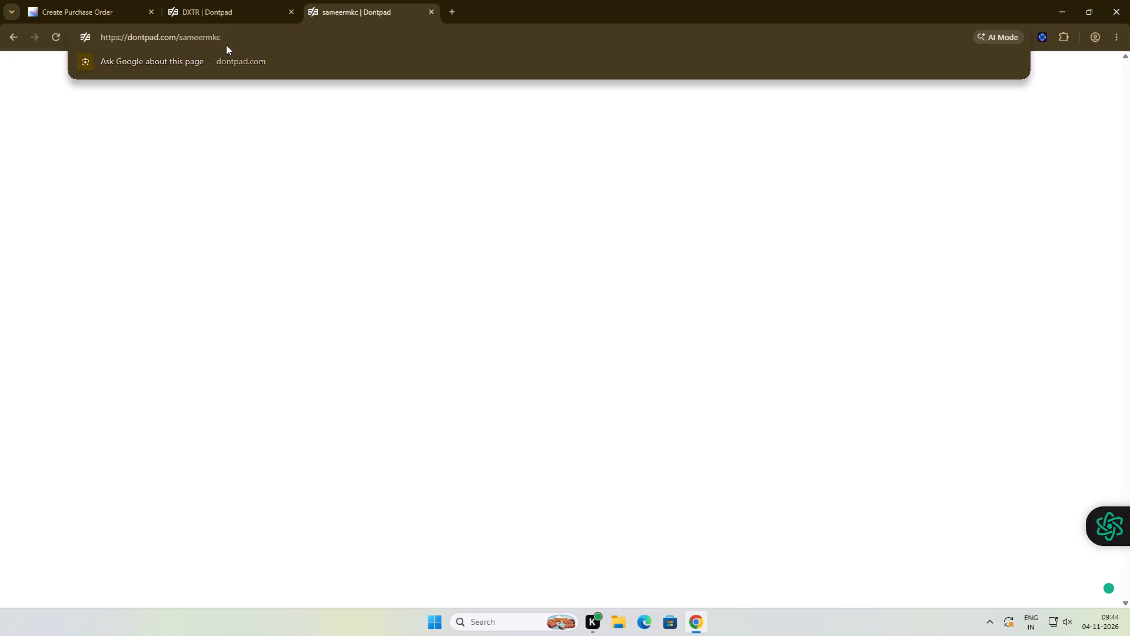
left_click(226, 45)
left_click_drag(229, 40, 185, 40)
left_click_drag(185, 40, 181, 39)
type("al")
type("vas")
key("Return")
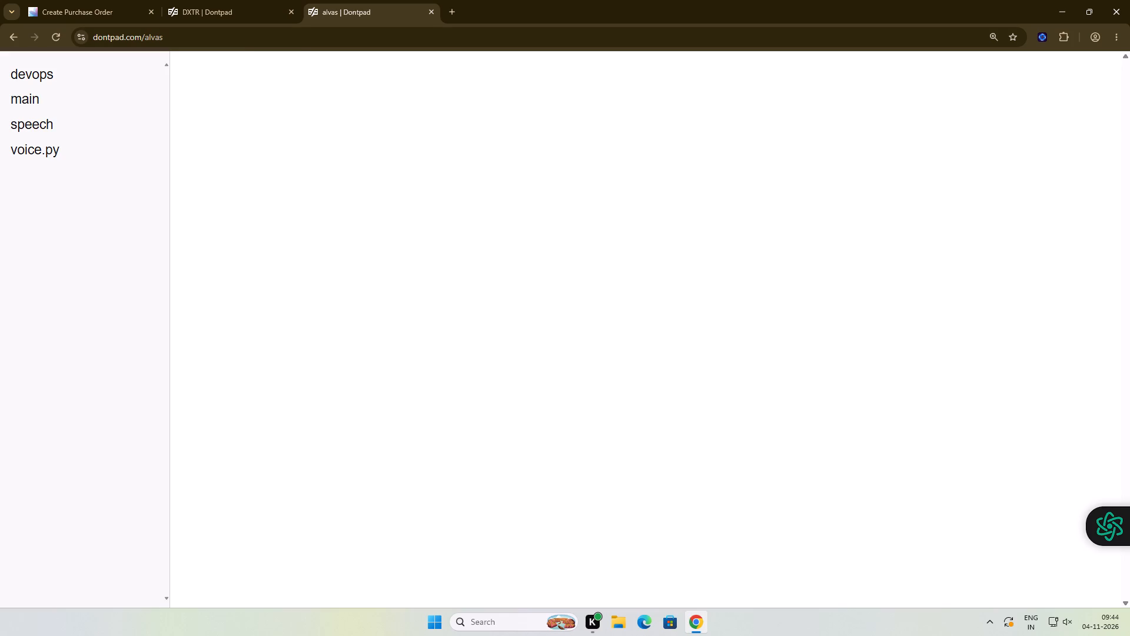
scroll(252, 237, "up", 8)
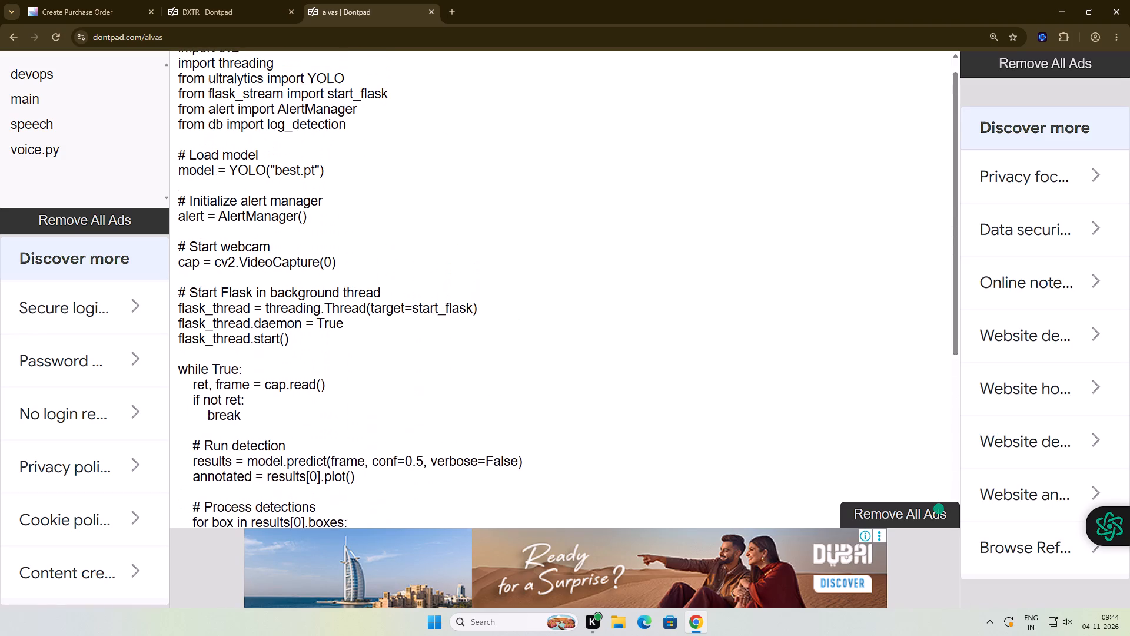
scroll(252, 237, "up", 5)
scroll(252, 237, "down", 8)
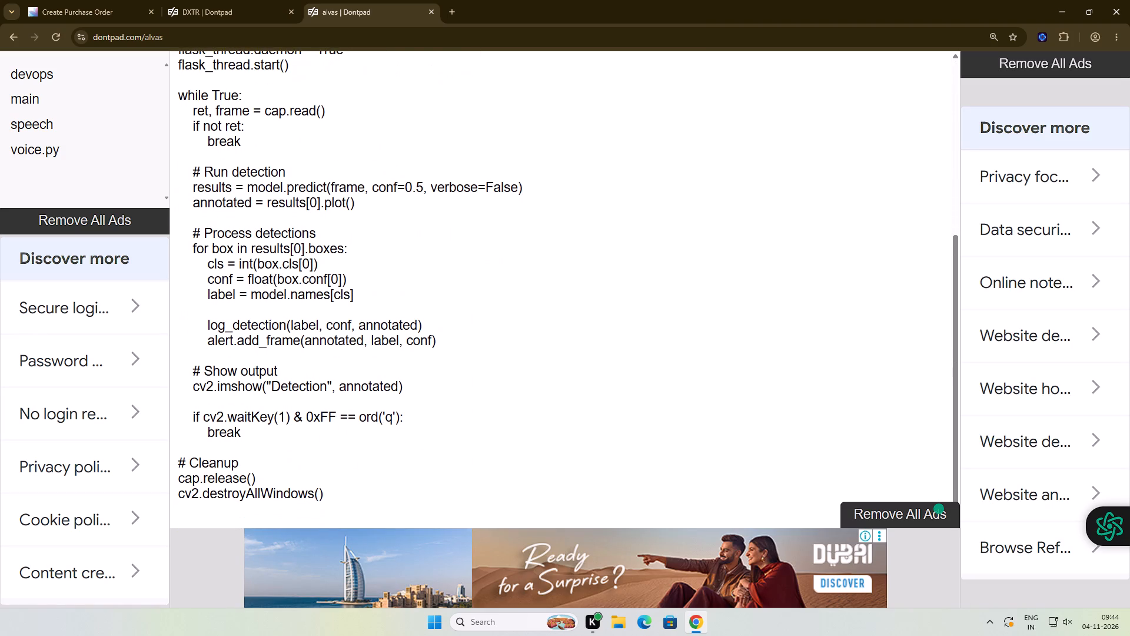
scroll(252, 237, "down", 2)
scroll(252, 237, "up", 3)
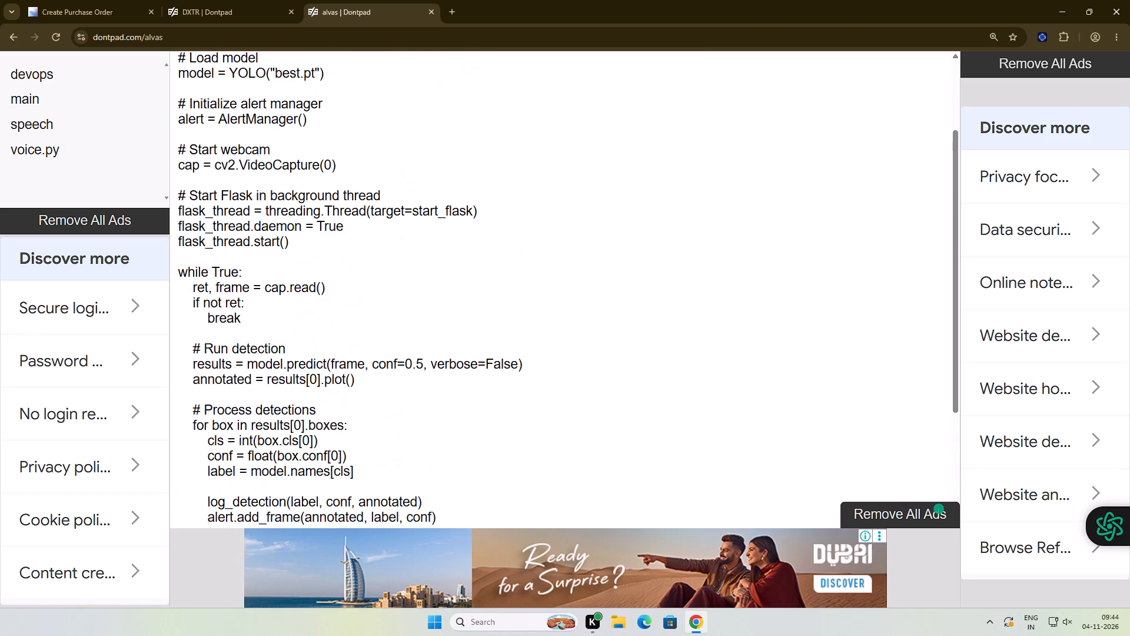
scroll(252, 237, "up", 8)
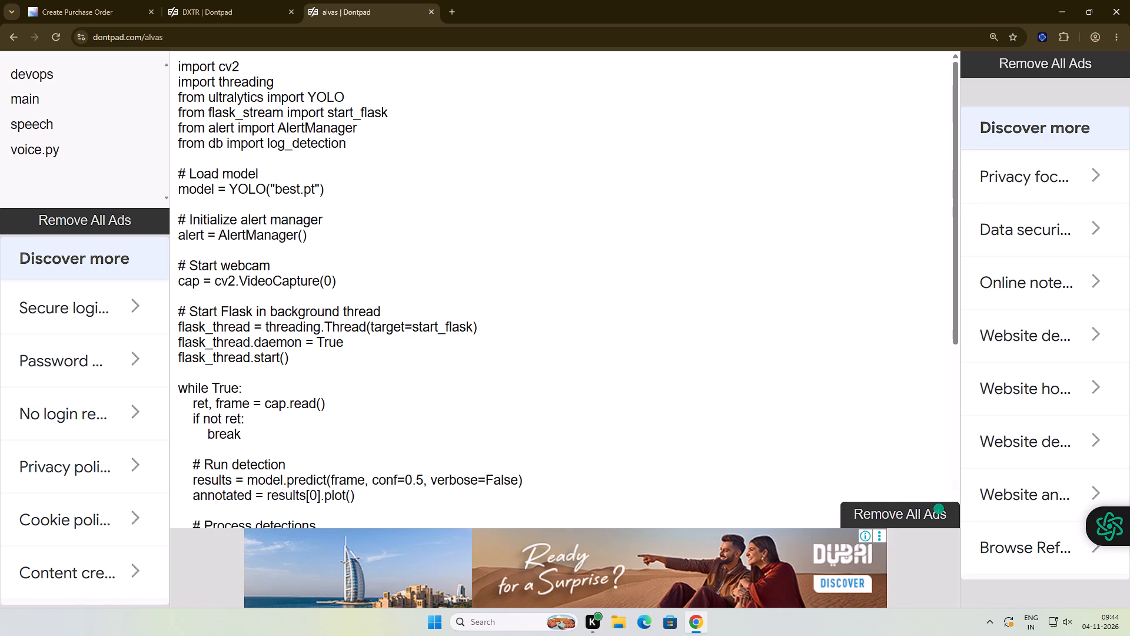
Return to the Create Purchase Order page and close the alvas Dontpad tab.
double_click(190, 39)
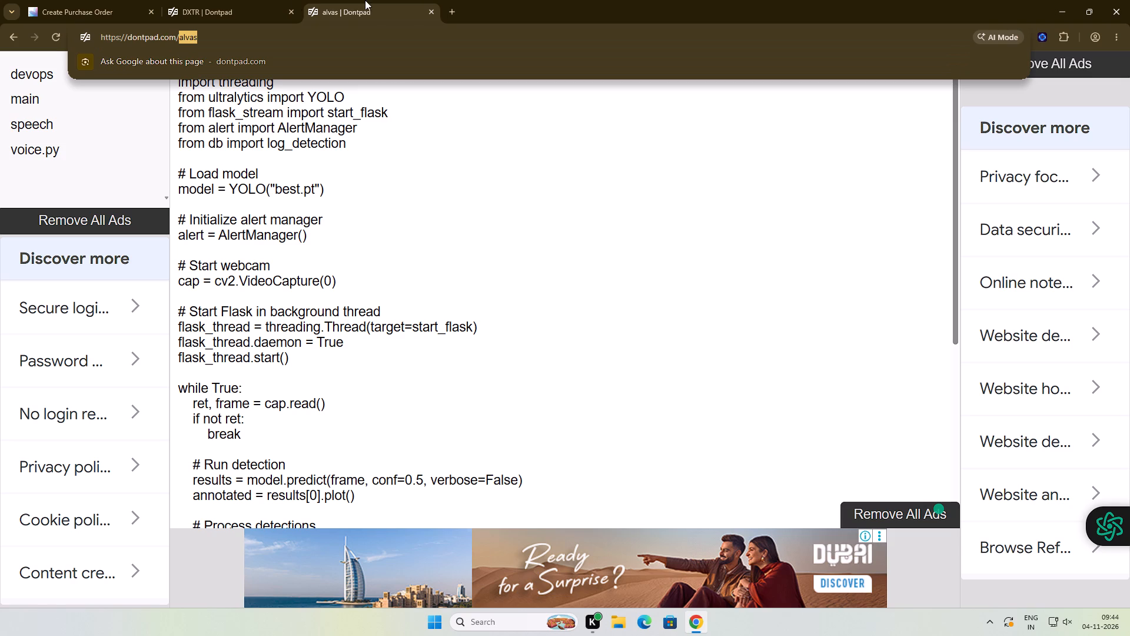
left_click(197, 0)
left_click(92, 0)
left_click(433, 13)
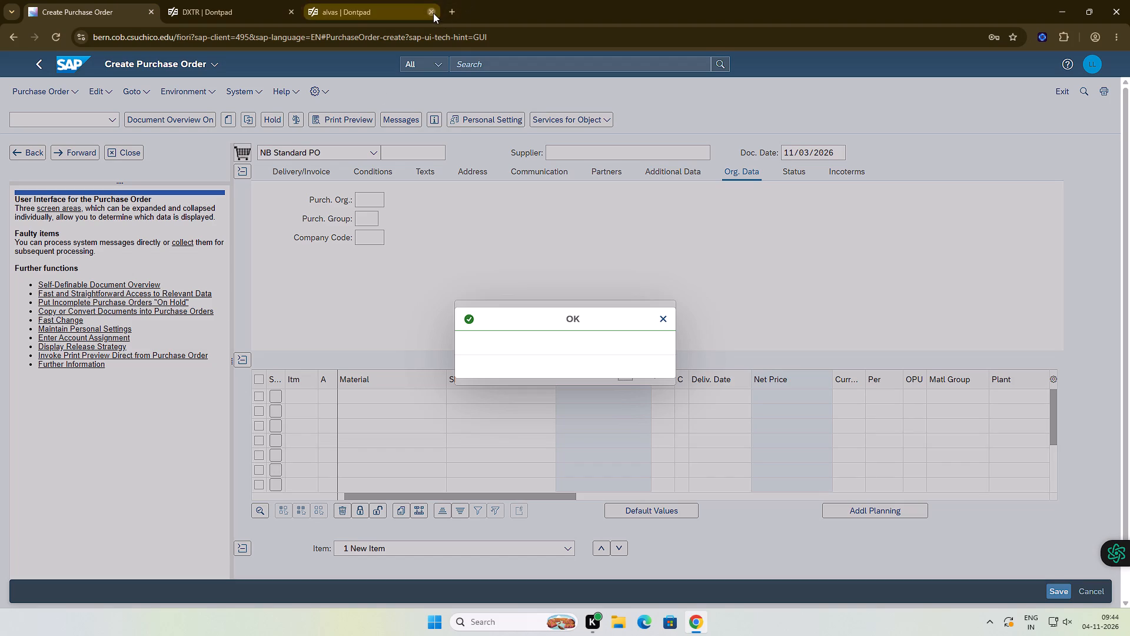
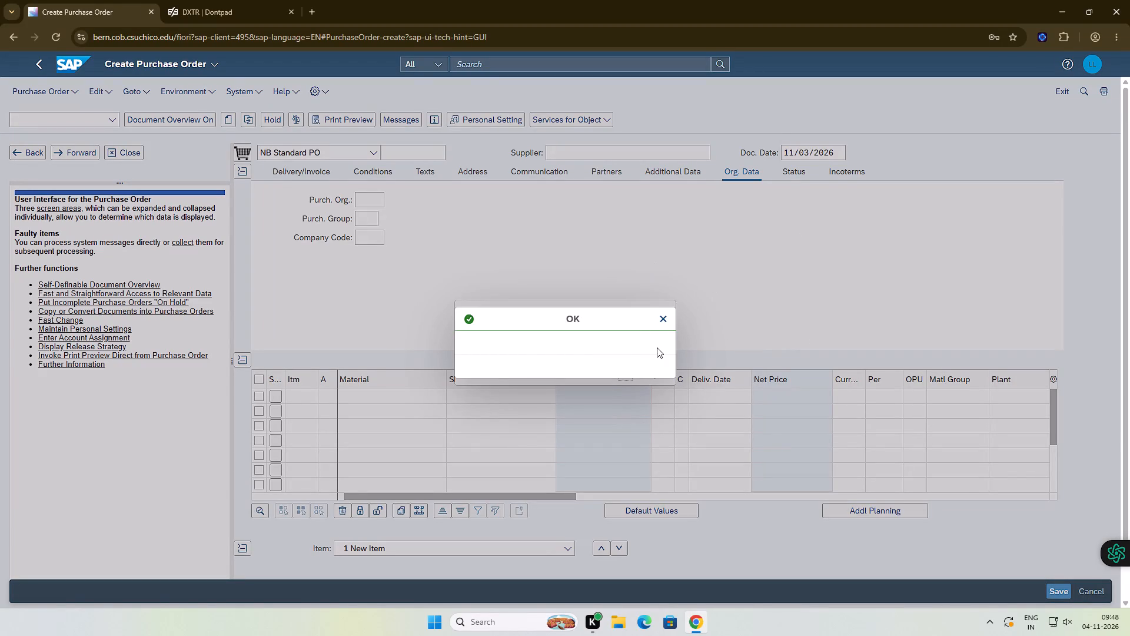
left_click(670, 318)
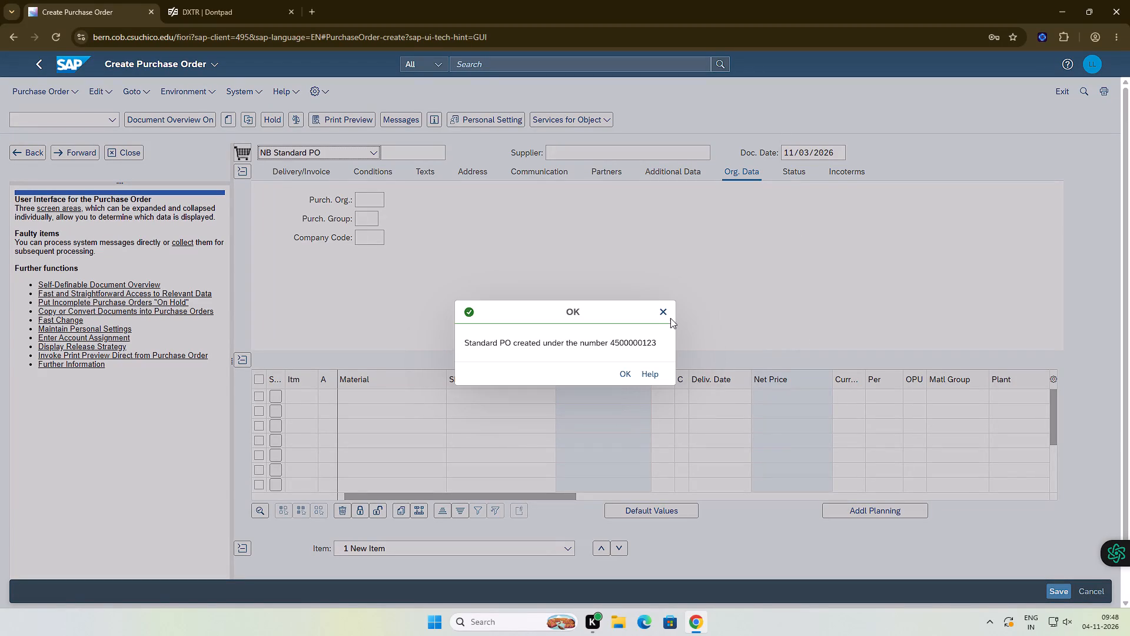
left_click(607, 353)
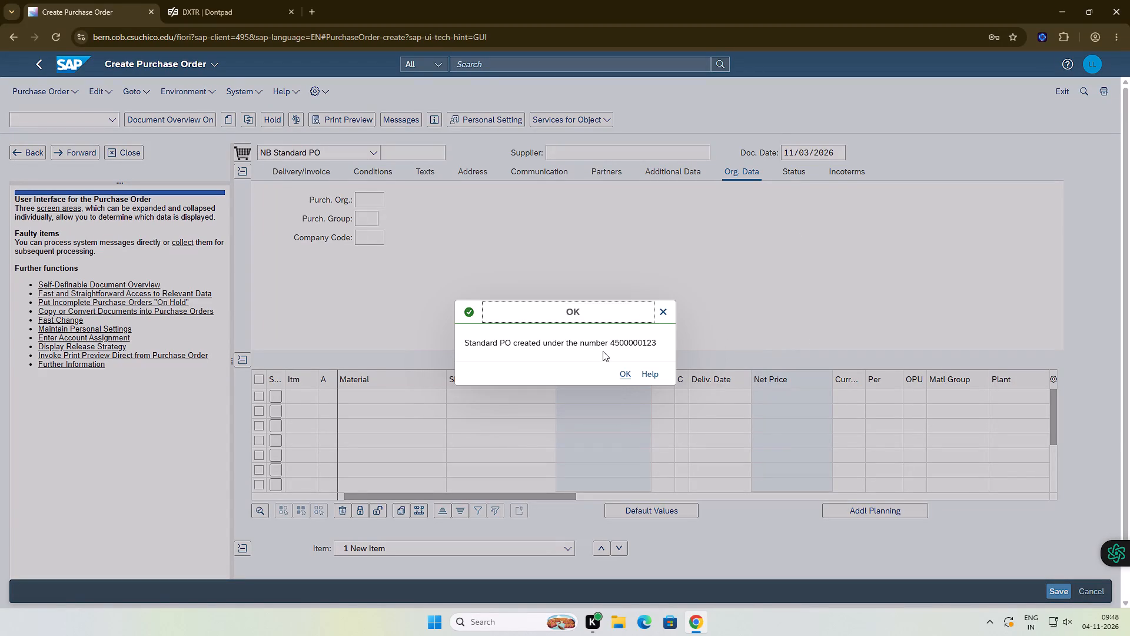
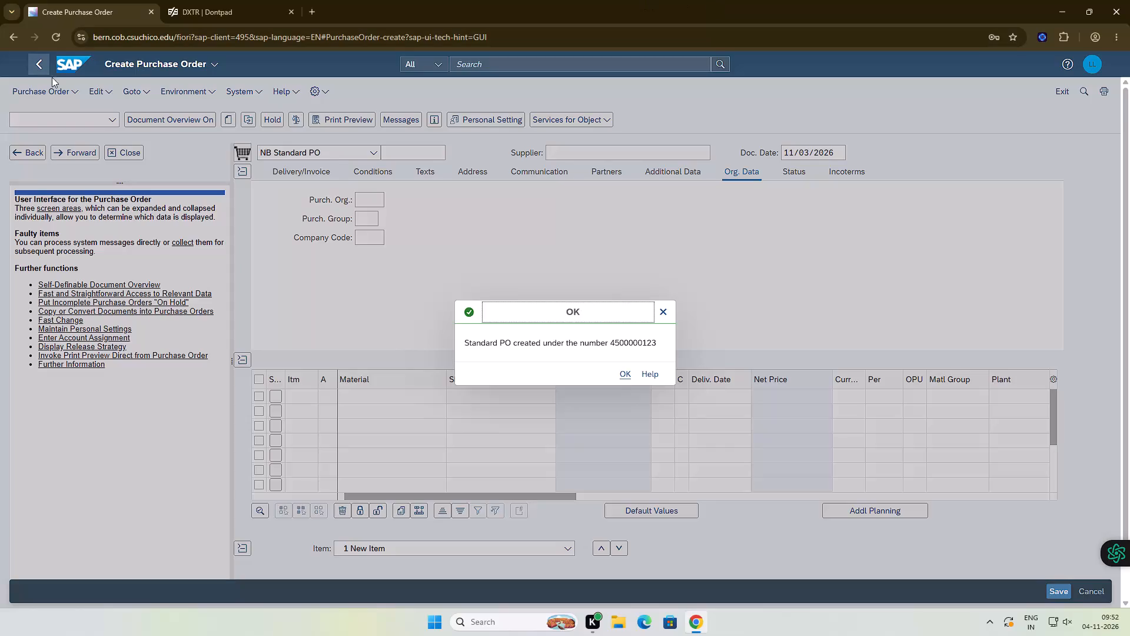
Dismiss the purchase order creation confirmation and return to the SAP home page.
left_click(635, 372)
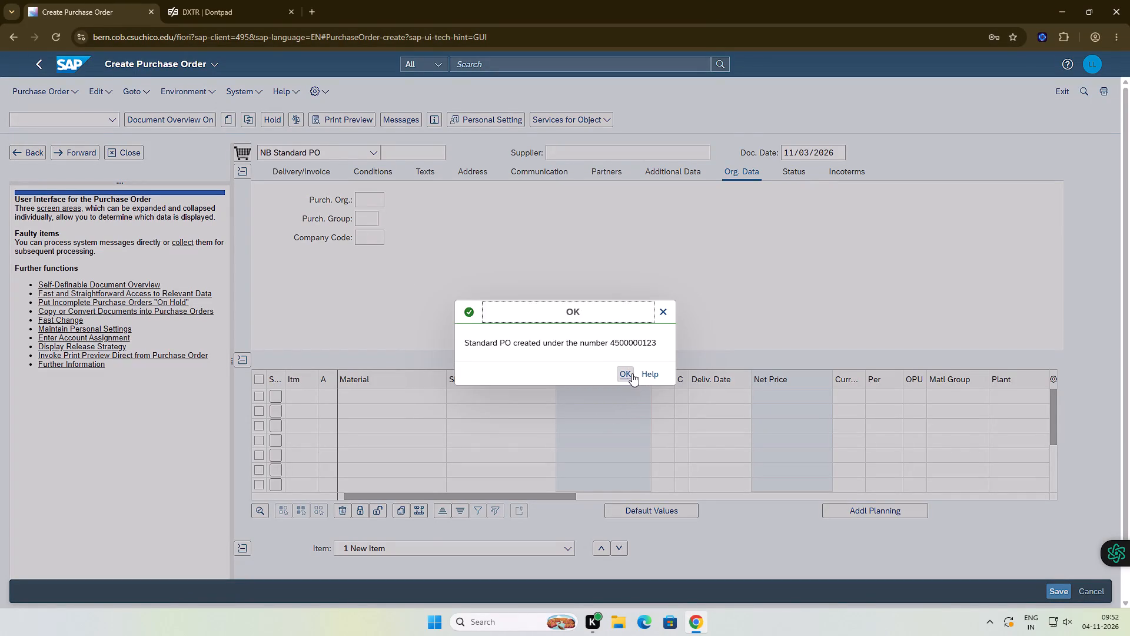
left_click(632, 373)
left_click(72, 69)
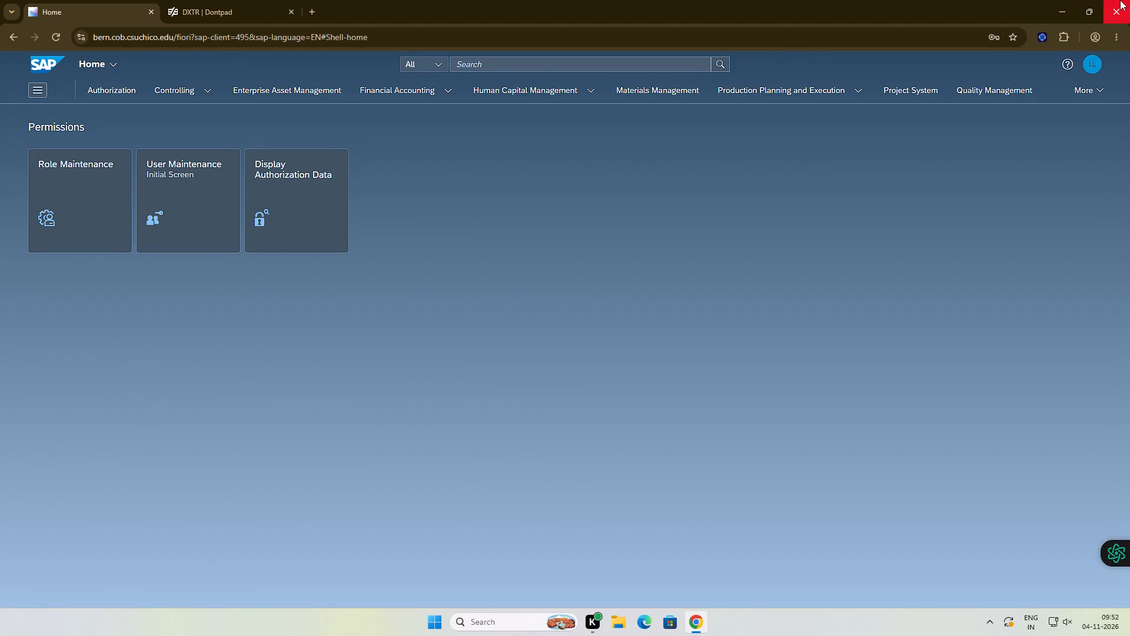
Run the Display Stock Overview report from the Warehouse Management space for material KPAD1070.
left_click(1094, 90)
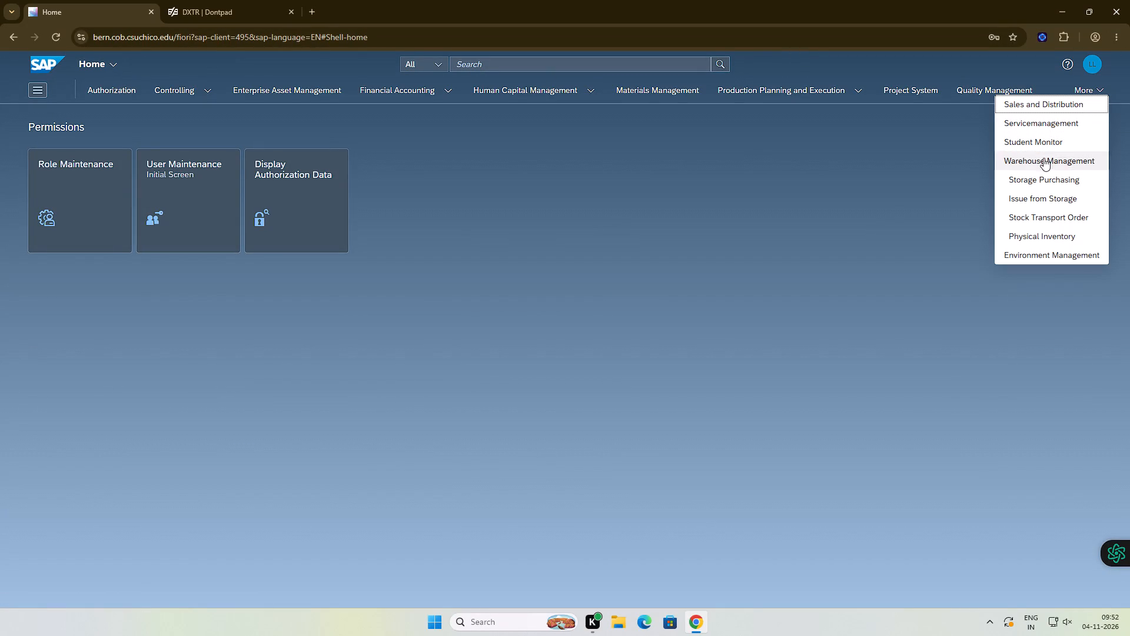
left_click(1043, 158)
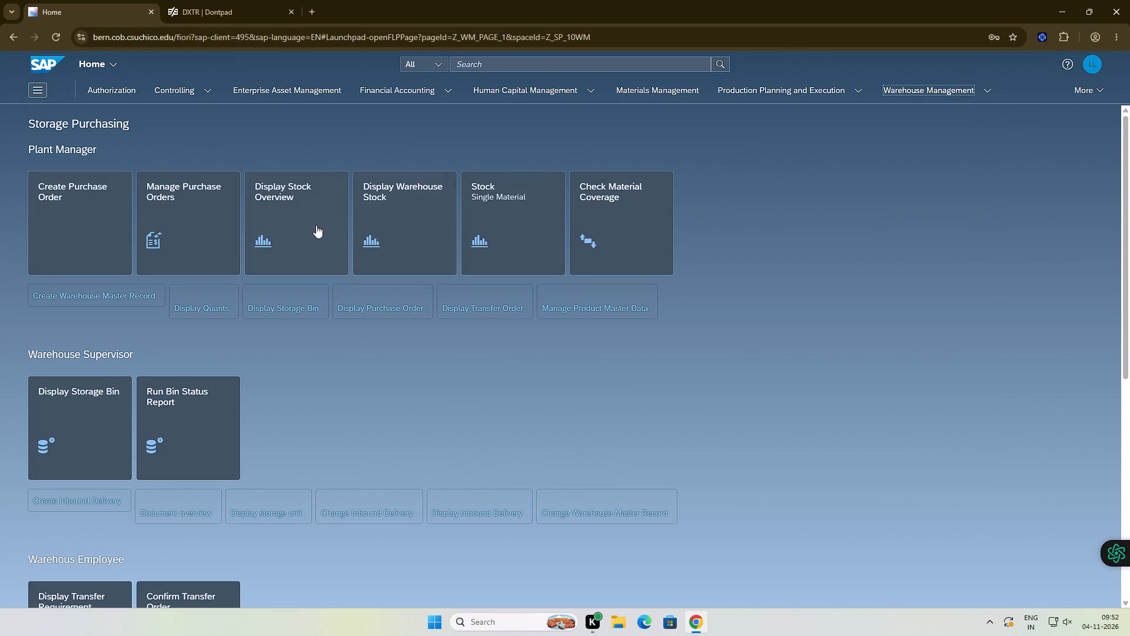
left_click(316, 225)
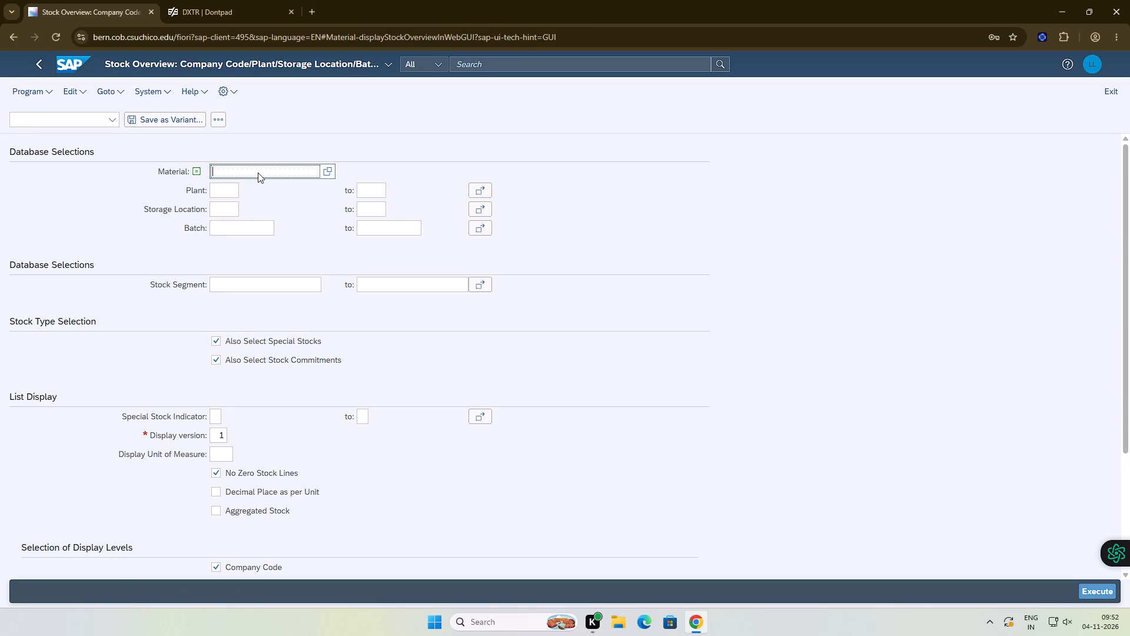
left_click(258, 173)
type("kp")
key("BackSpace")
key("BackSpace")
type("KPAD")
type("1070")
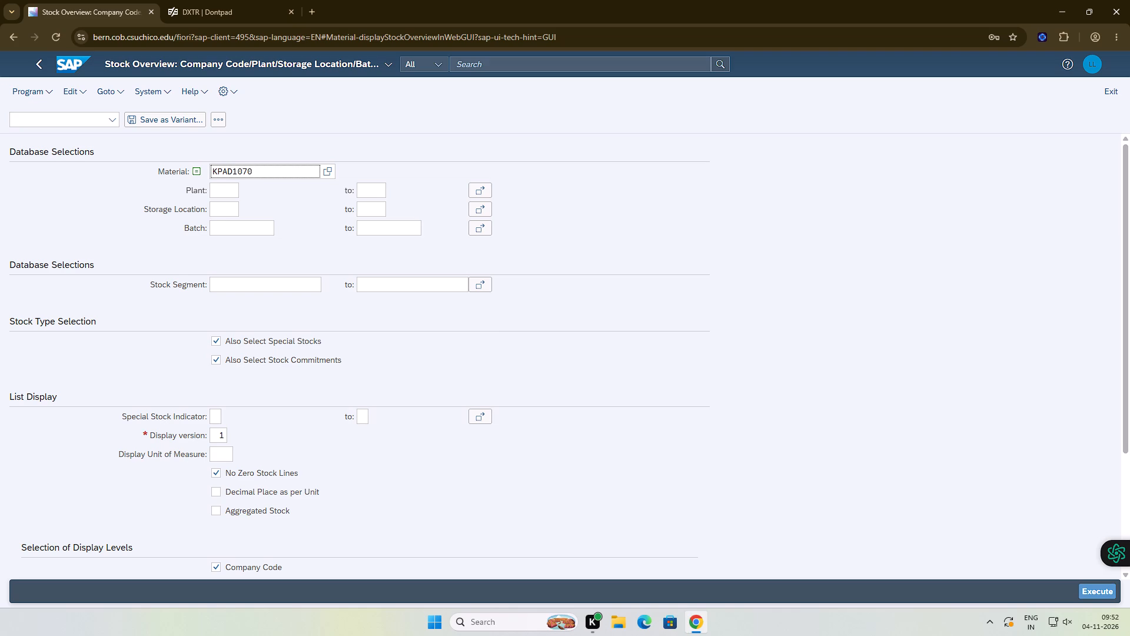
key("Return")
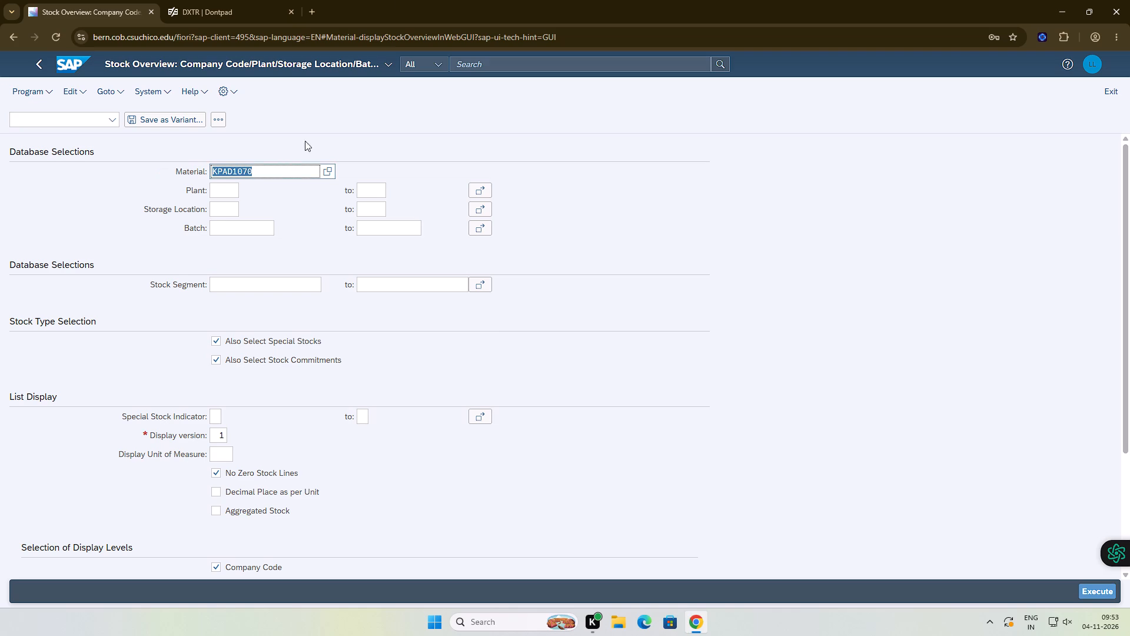
left_click(1094, 589)
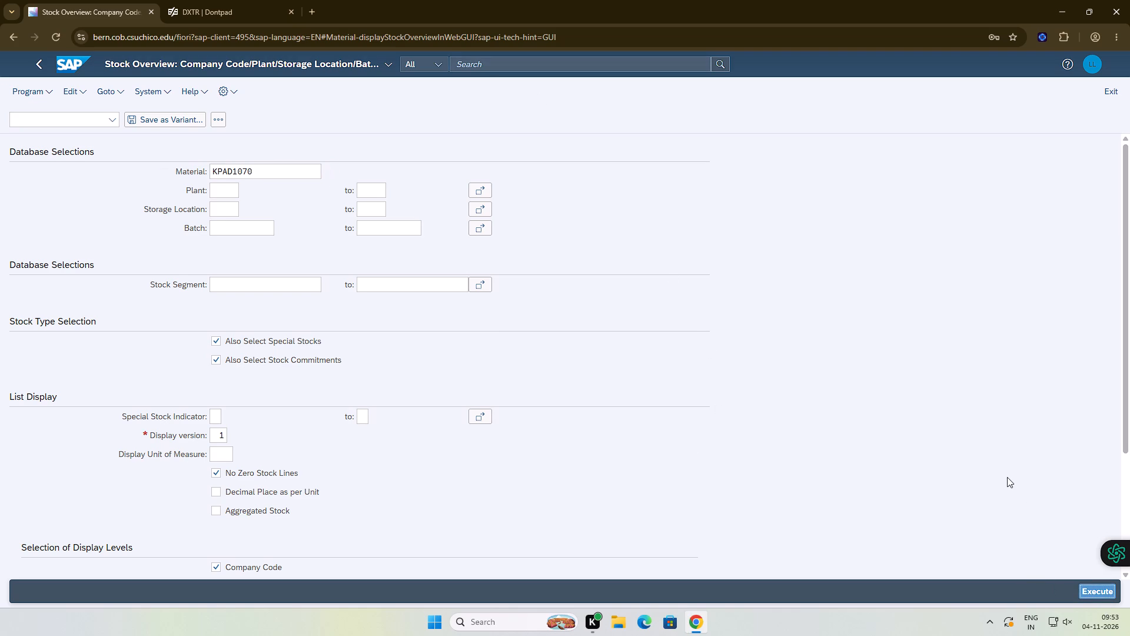
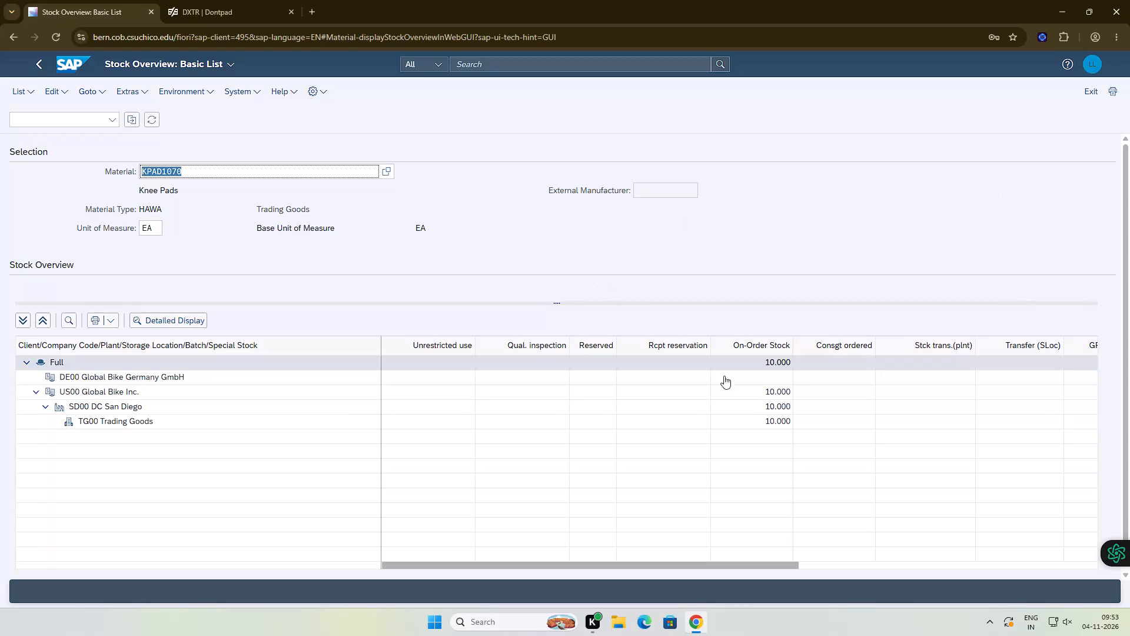
Examine the detailed stock display for company code US00 Global Bike Inc. and close it.
left_click(102, 395)
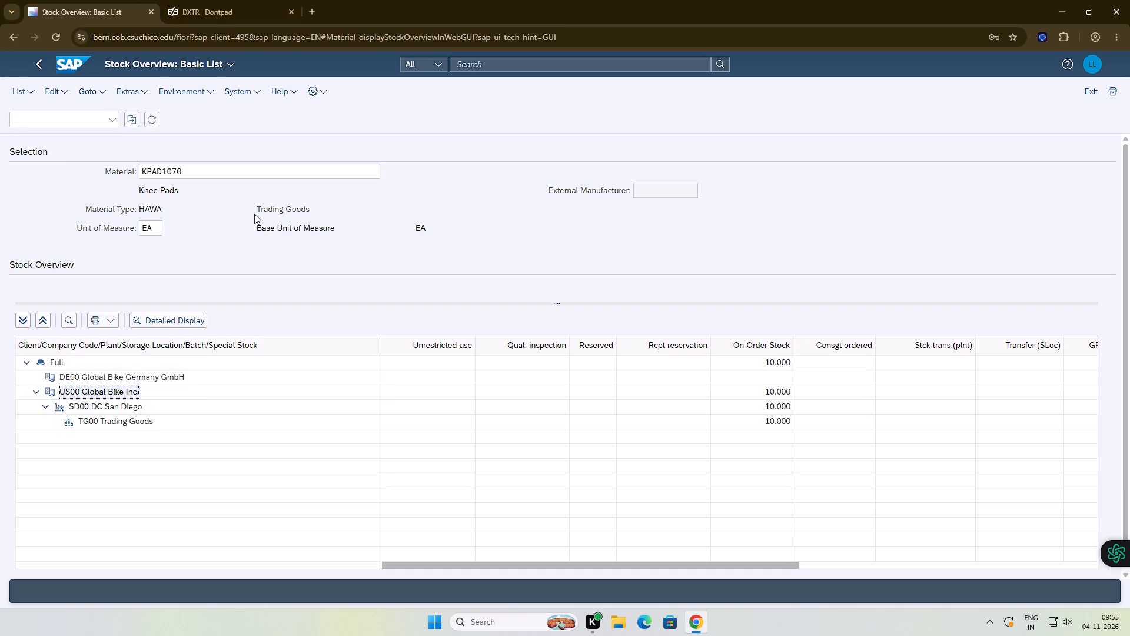
left_click(215, 61)
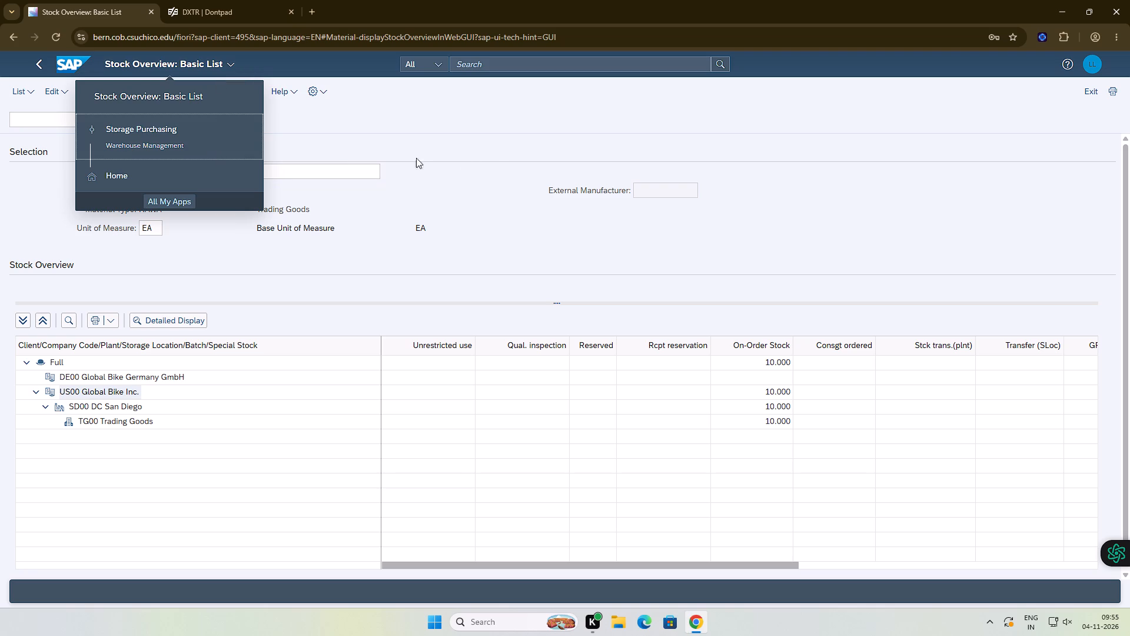
left_click(486, 143)
left_click(188, 317)
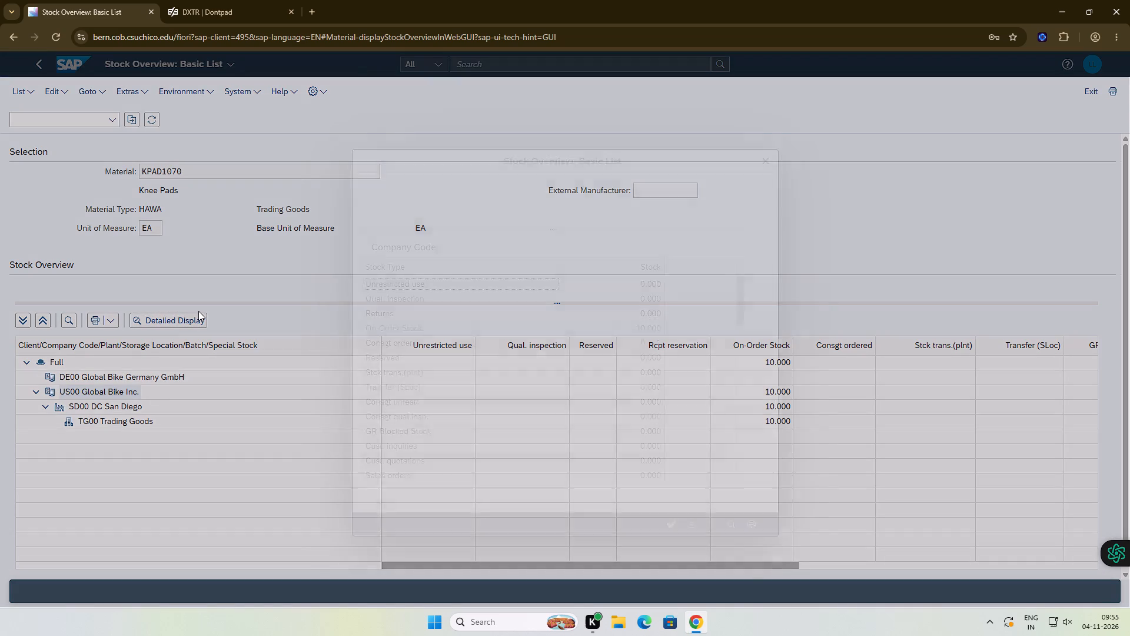
left_click(773, 160)
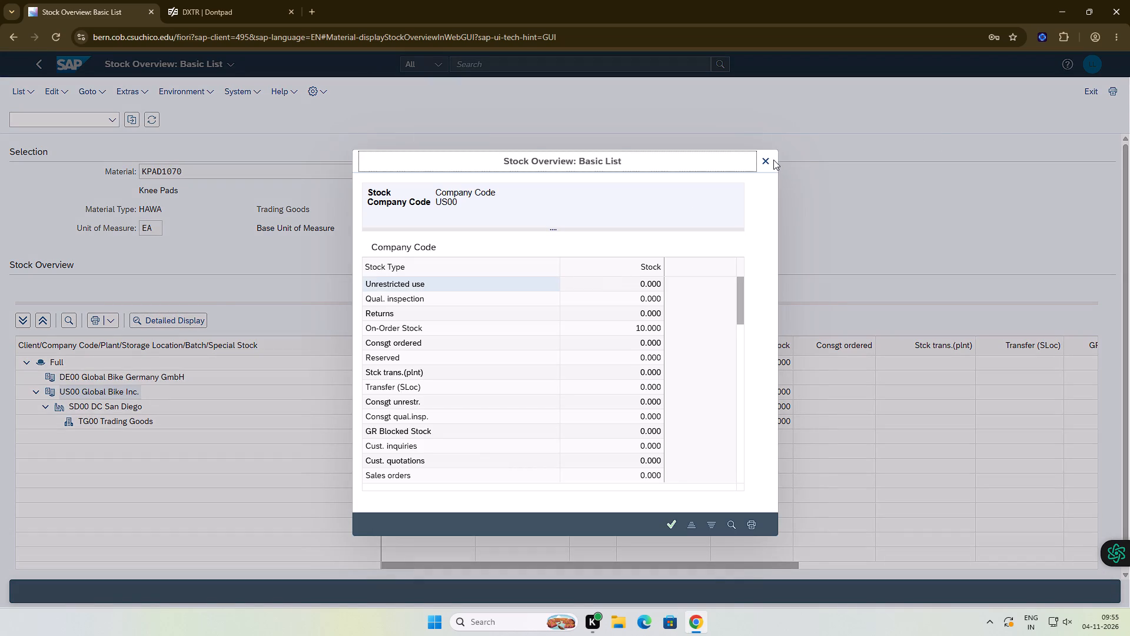
left_click(770, 161)
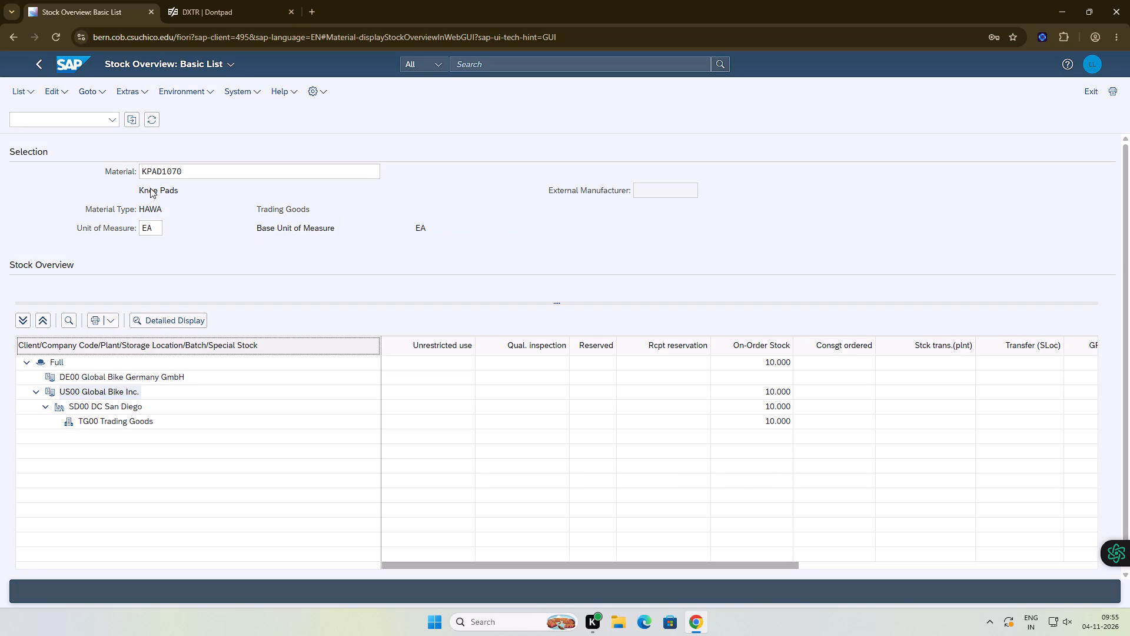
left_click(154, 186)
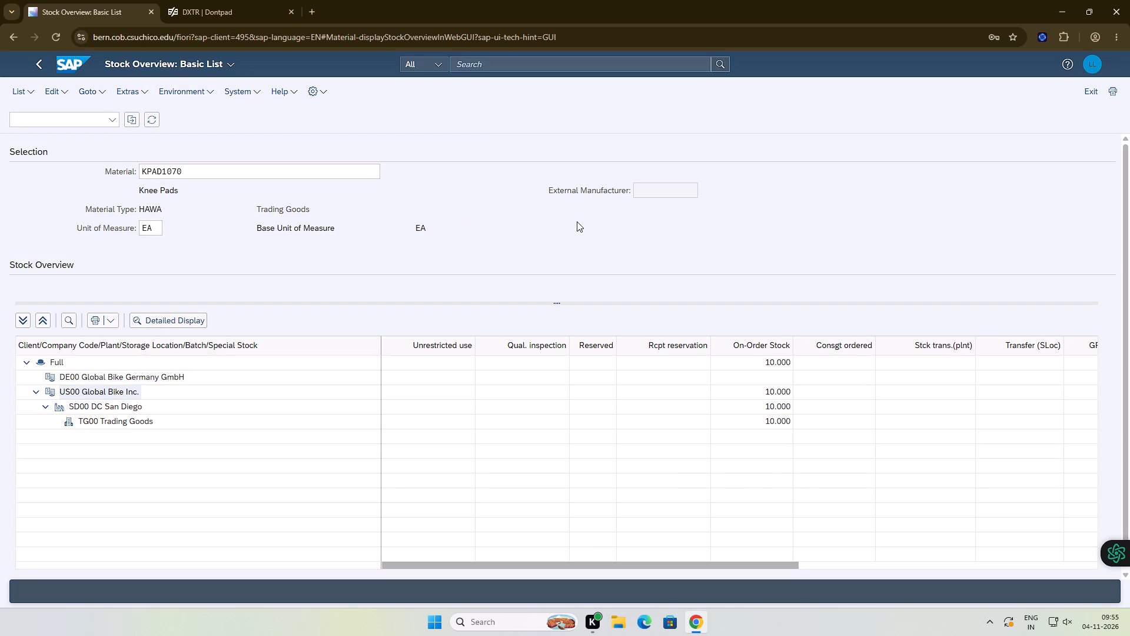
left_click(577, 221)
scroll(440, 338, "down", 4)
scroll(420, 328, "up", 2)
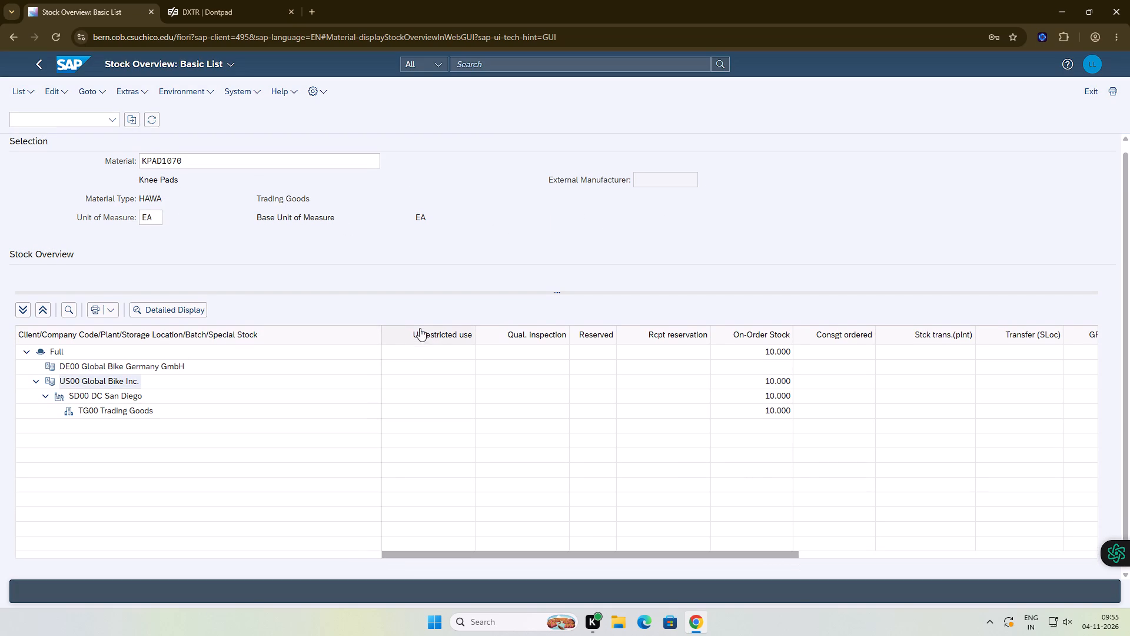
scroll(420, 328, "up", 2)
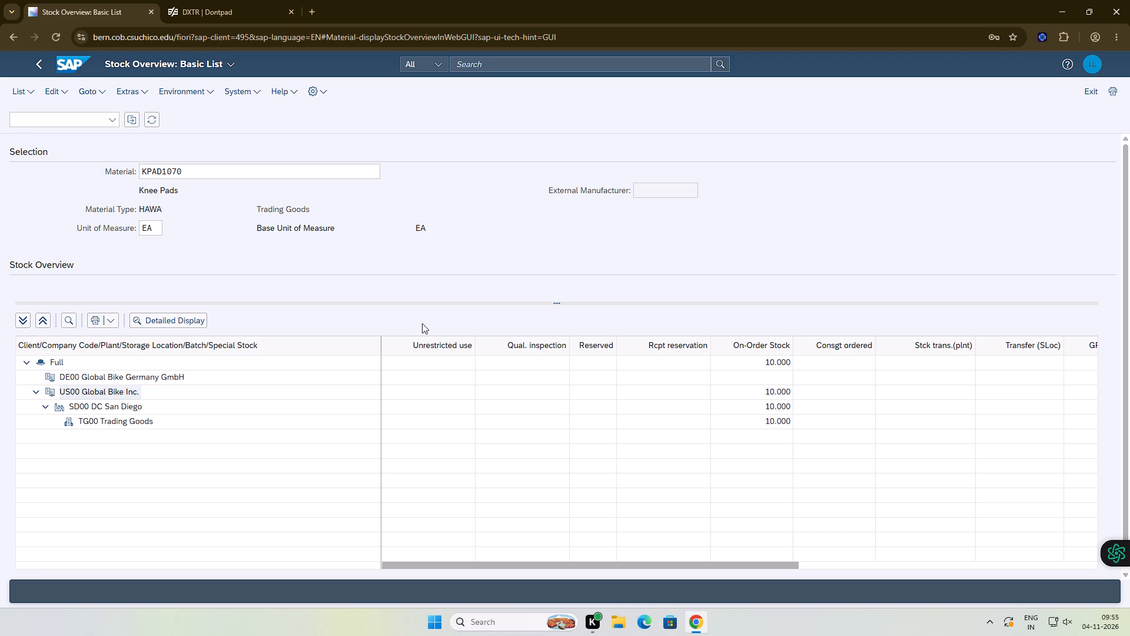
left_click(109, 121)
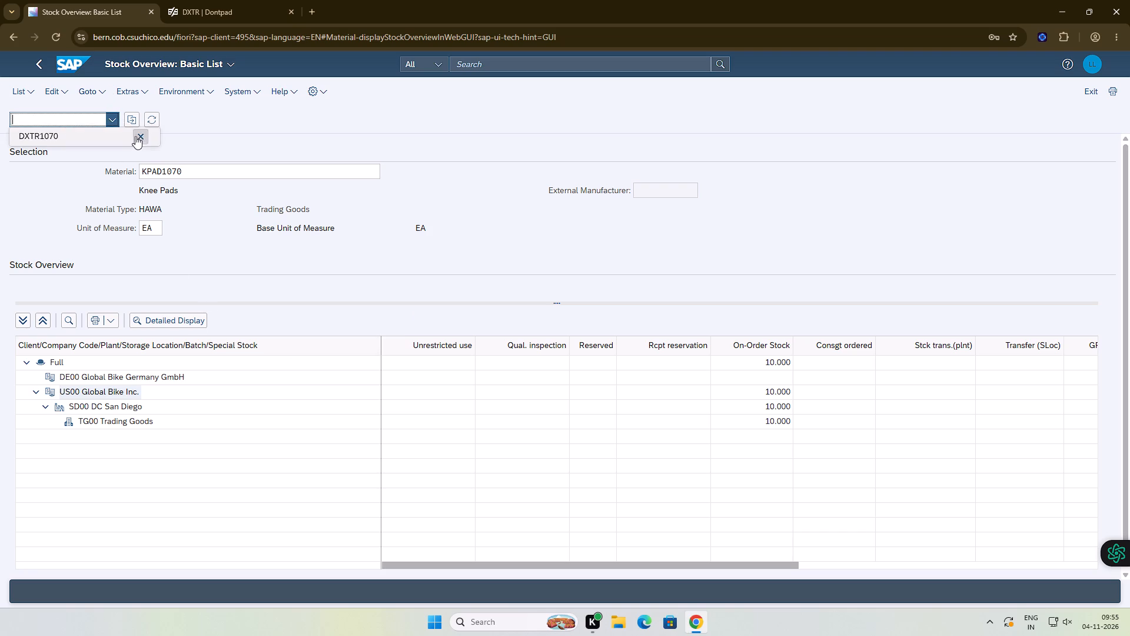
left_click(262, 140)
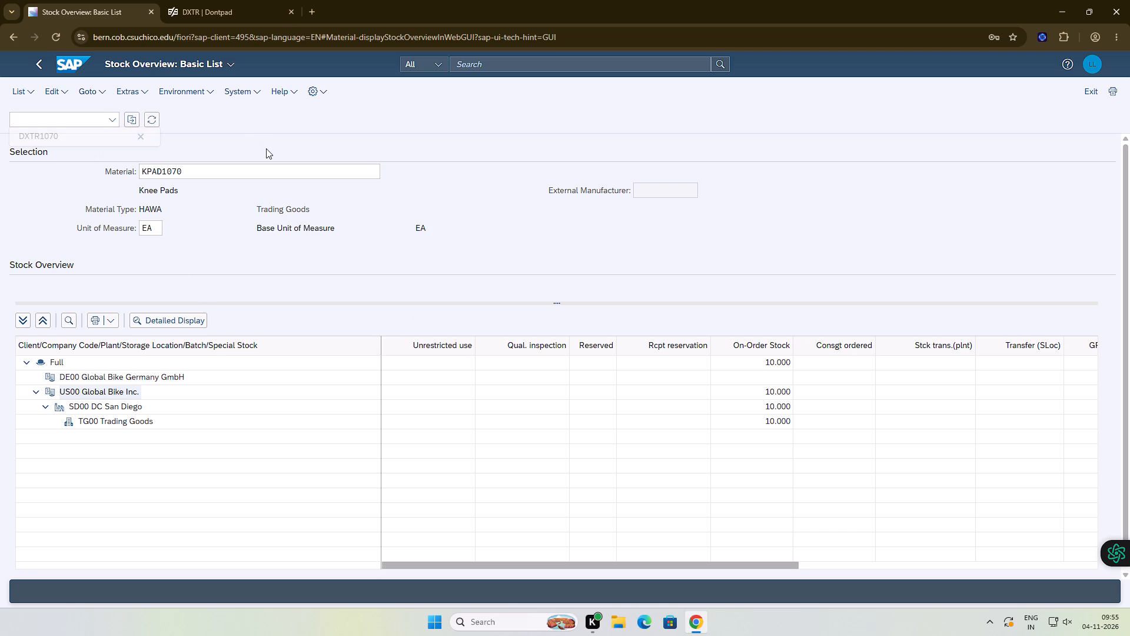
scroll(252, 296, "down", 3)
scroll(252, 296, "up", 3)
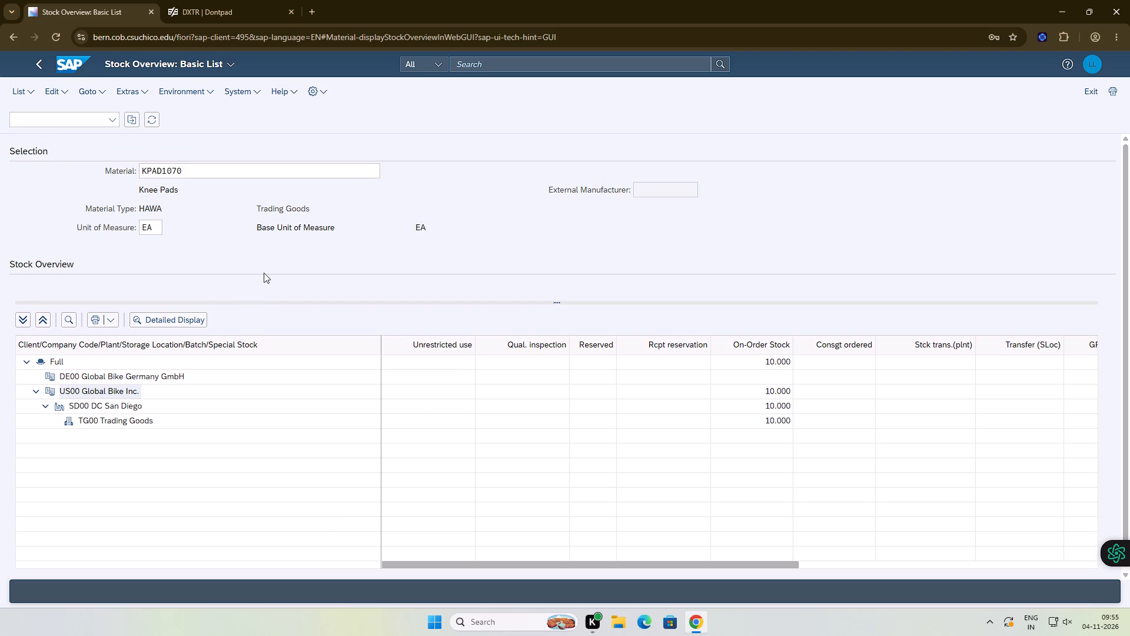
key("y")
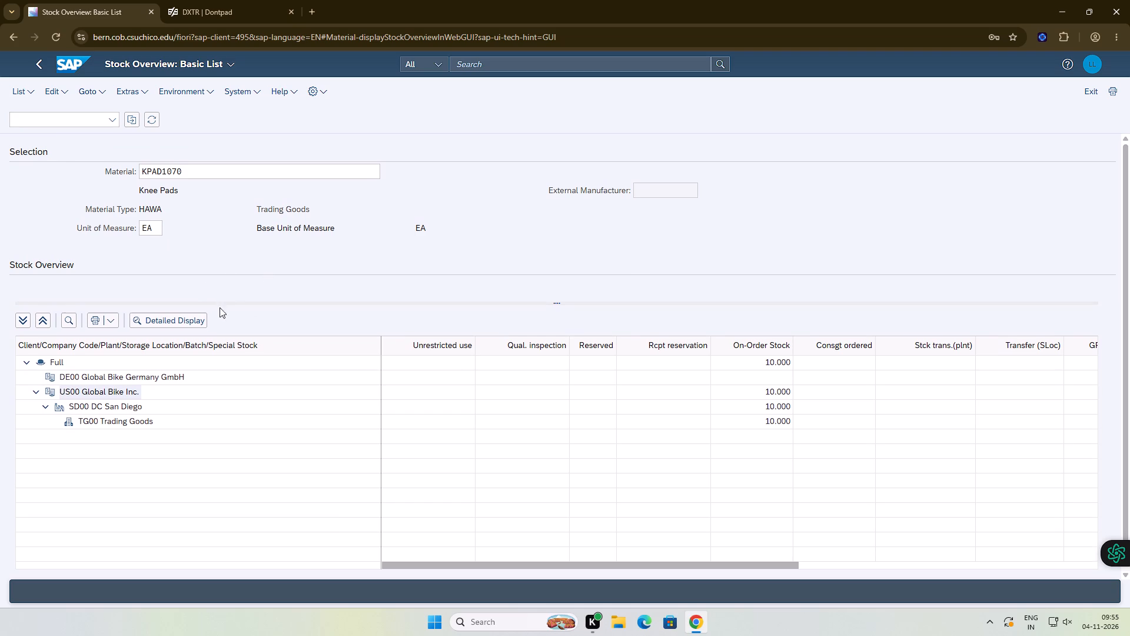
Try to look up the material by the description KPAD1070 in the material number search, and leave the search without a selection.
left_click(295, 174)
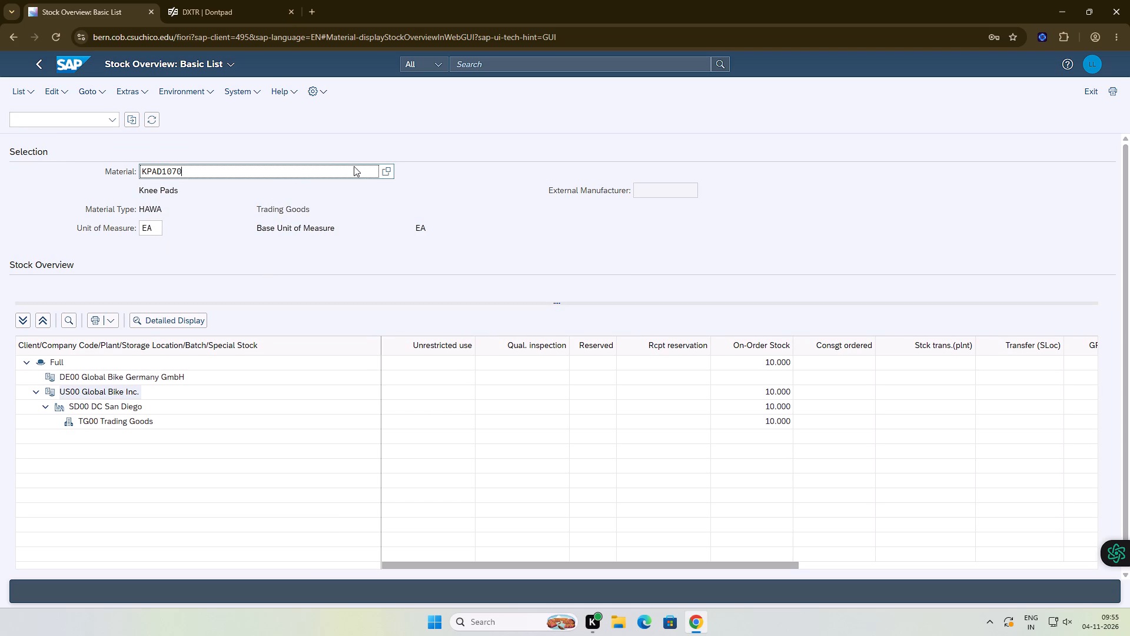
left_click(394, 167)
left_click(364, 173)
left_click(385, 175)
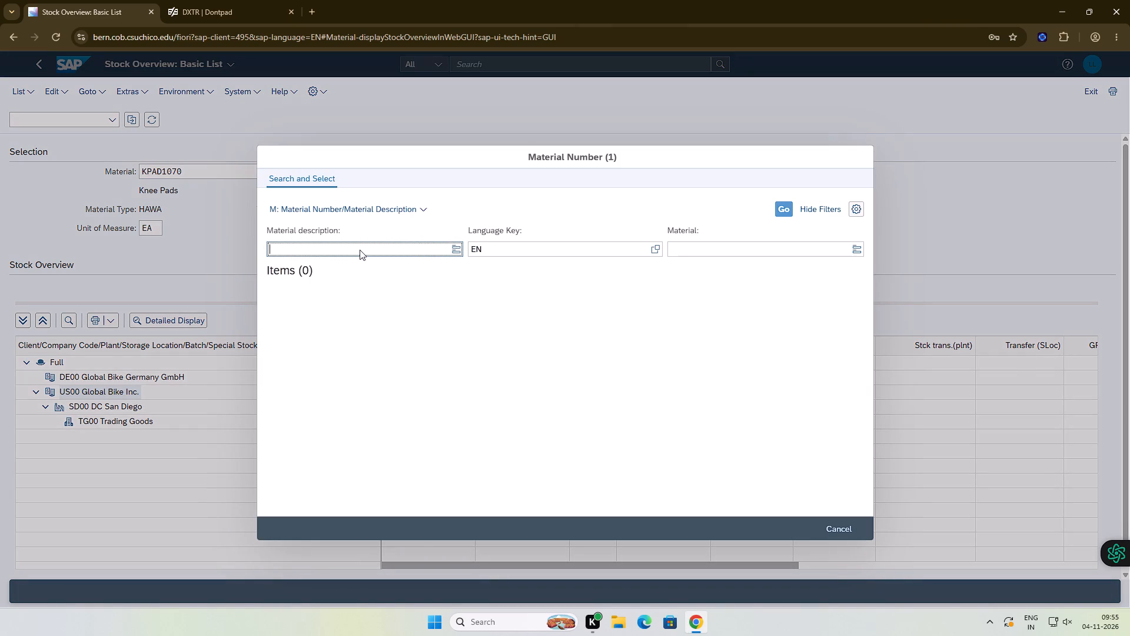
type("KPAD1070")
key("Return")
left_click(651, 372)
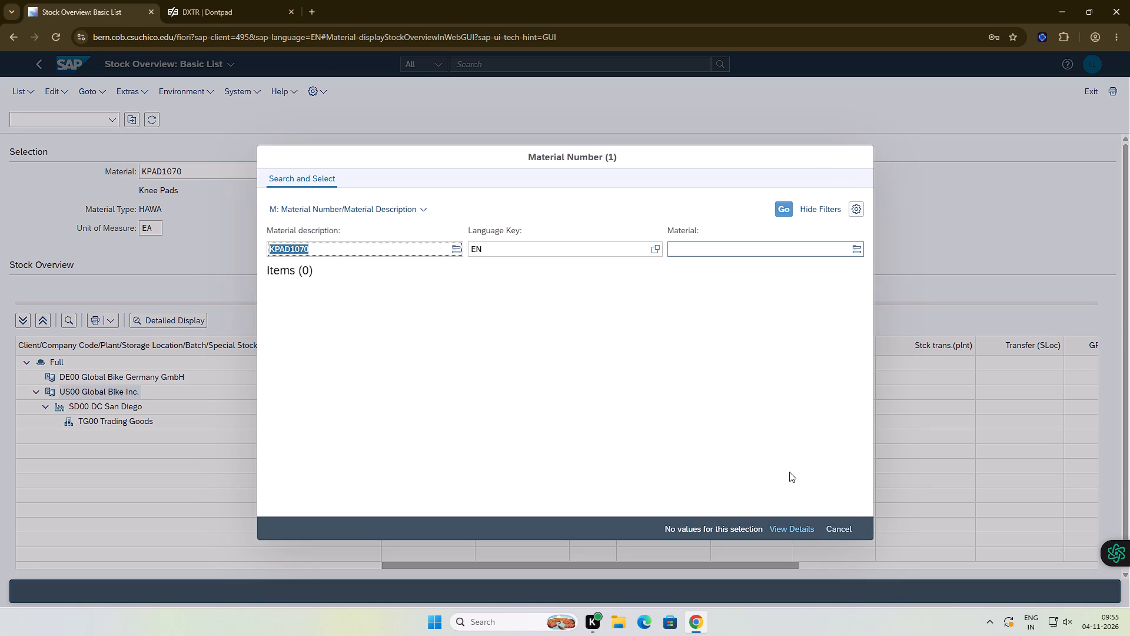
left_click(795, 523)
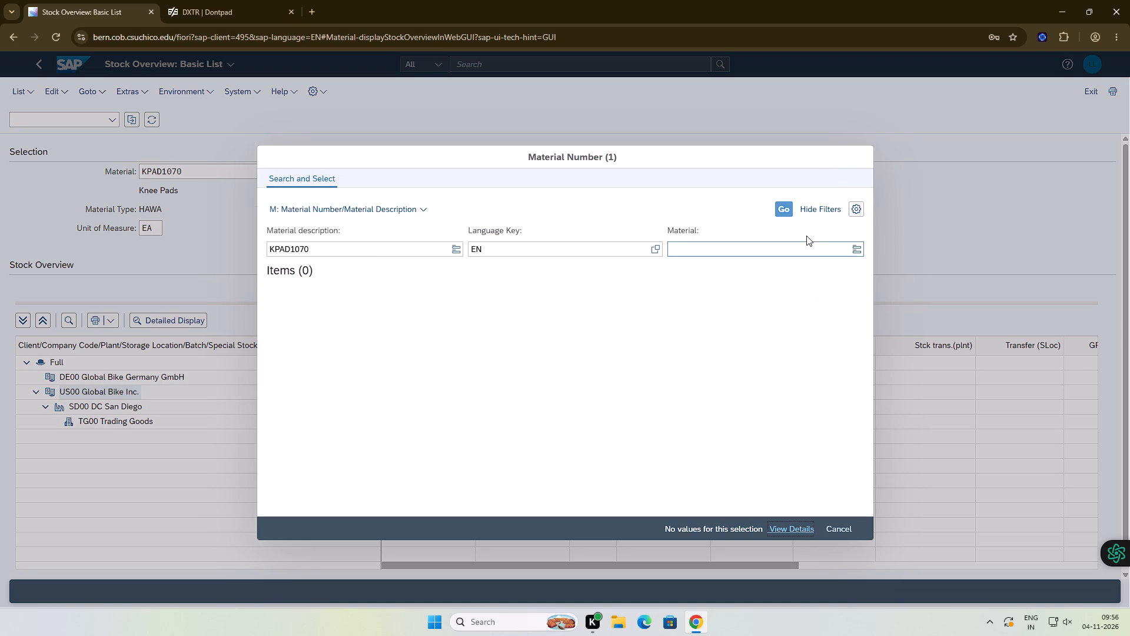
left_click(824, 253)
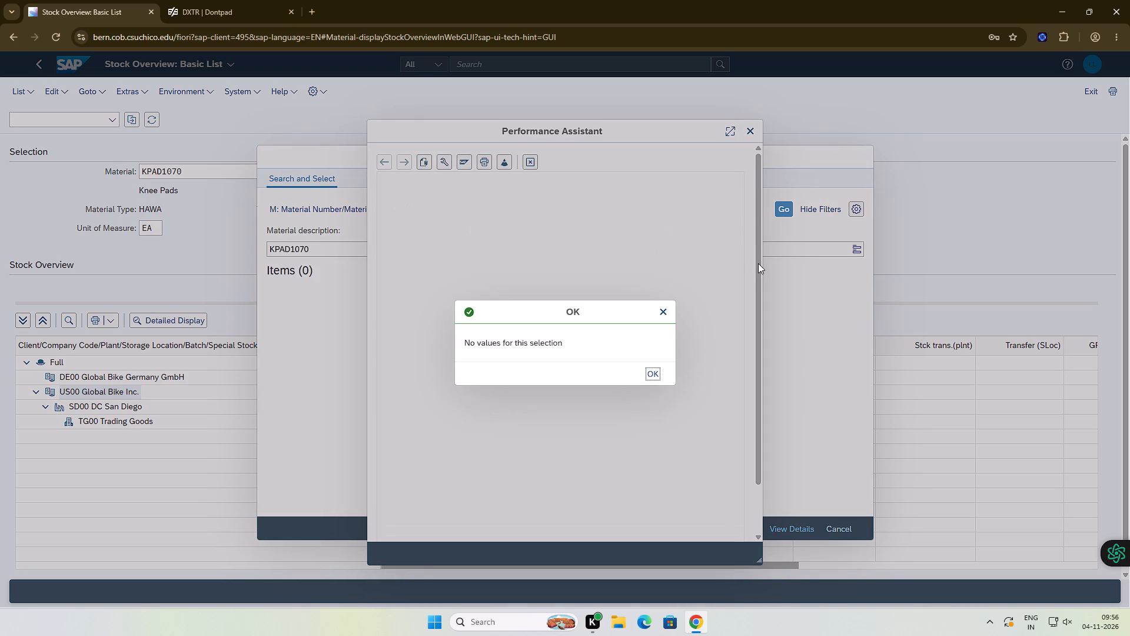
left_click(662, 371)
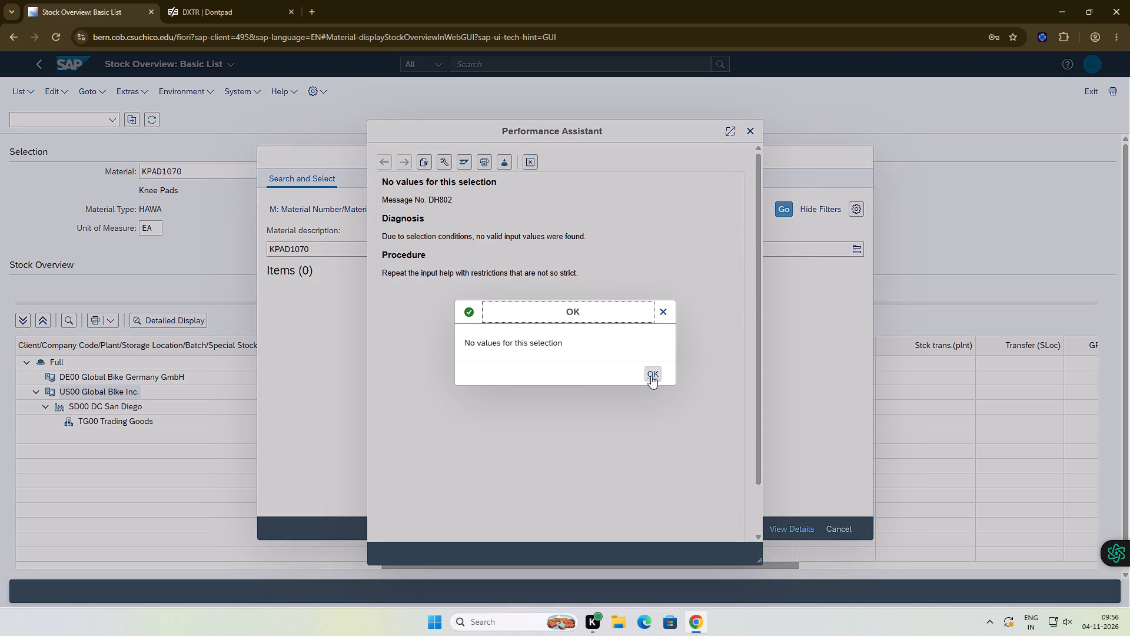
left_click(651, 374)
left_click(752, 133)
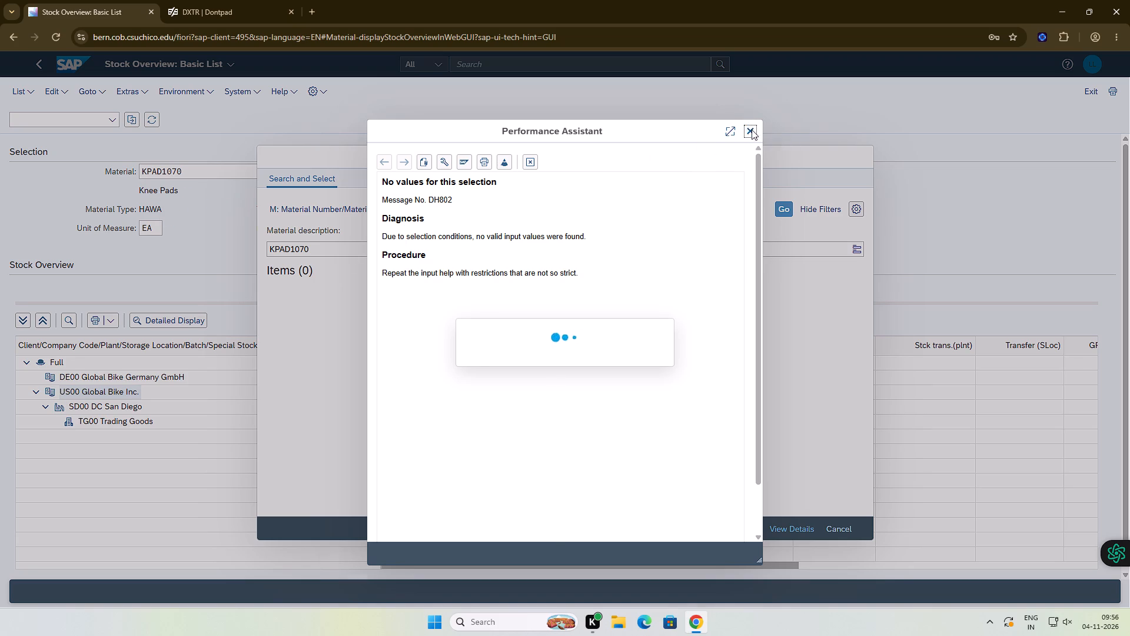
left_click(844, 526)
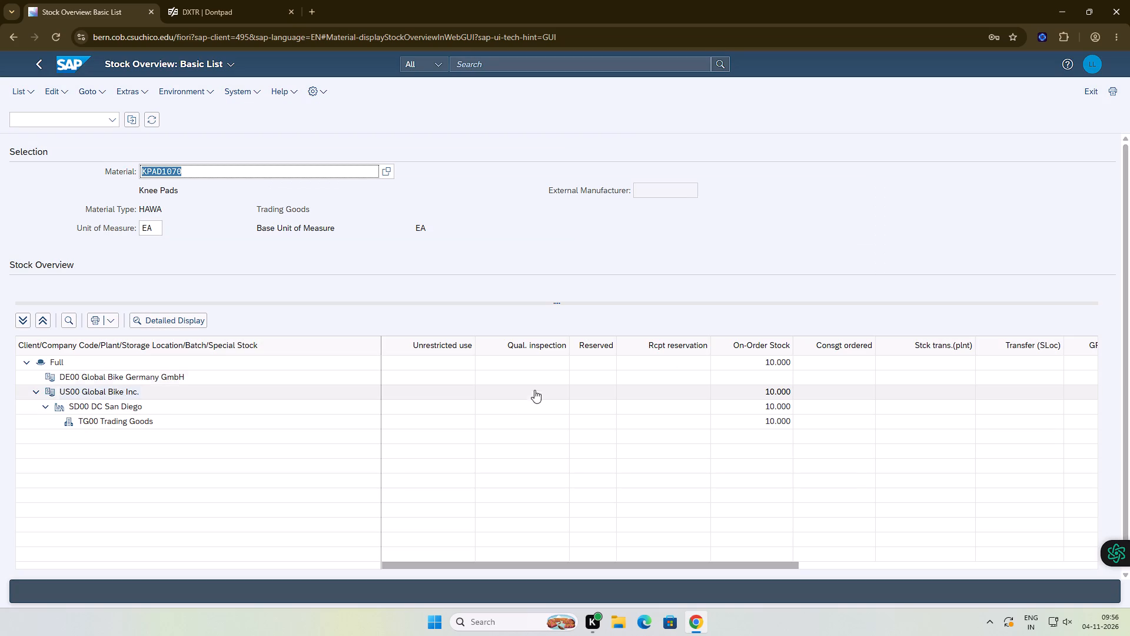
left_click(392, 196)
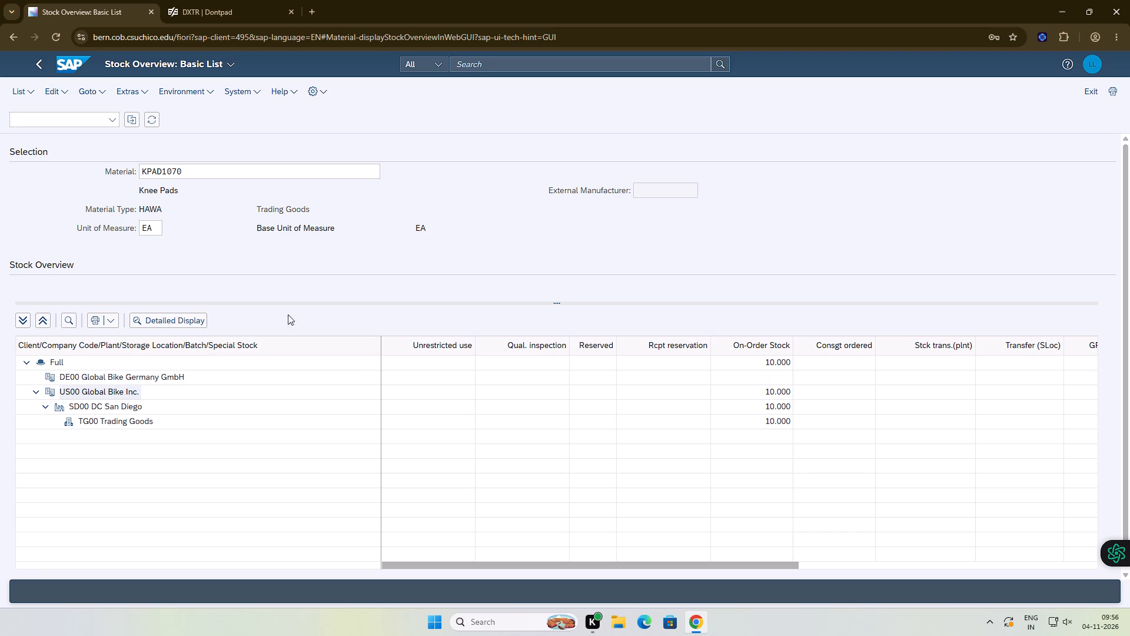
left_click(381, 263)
Return to the stock overview selection screen, restrict the plant to SD00 San Diego, and run the report for KPAD1070.
left_click(38, 64)
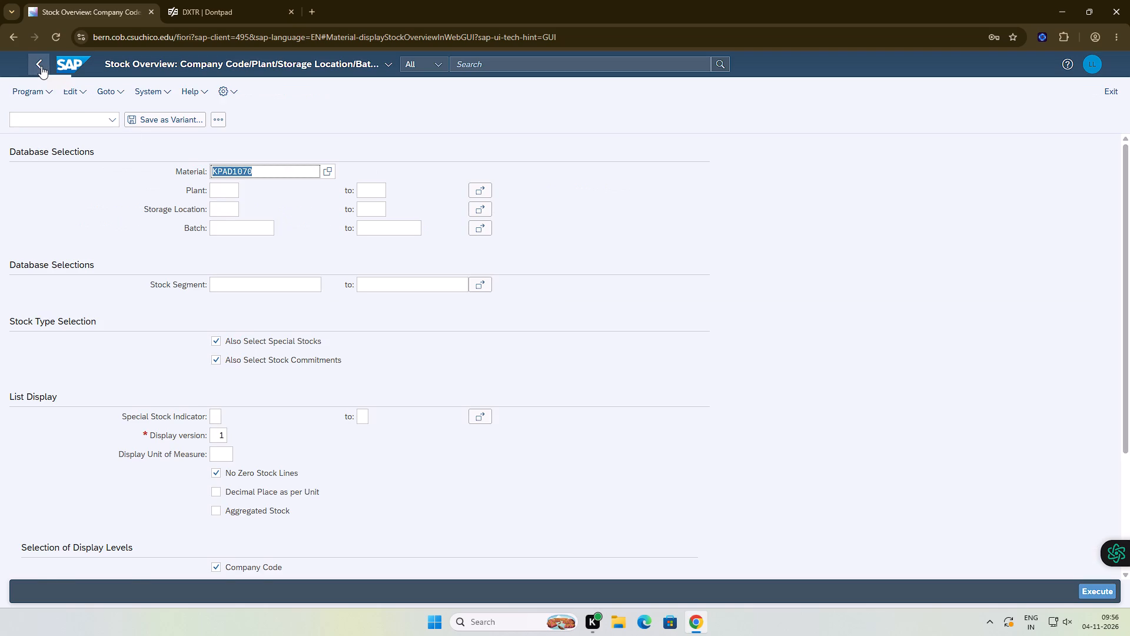
left_click(232, 191)
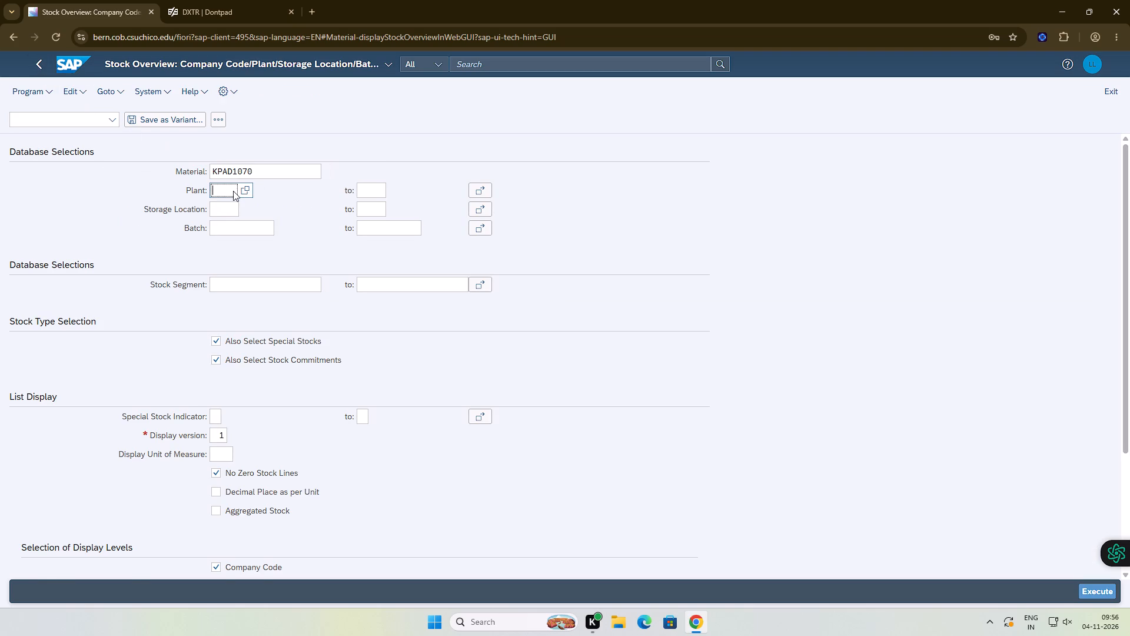
left_click(244, 186)
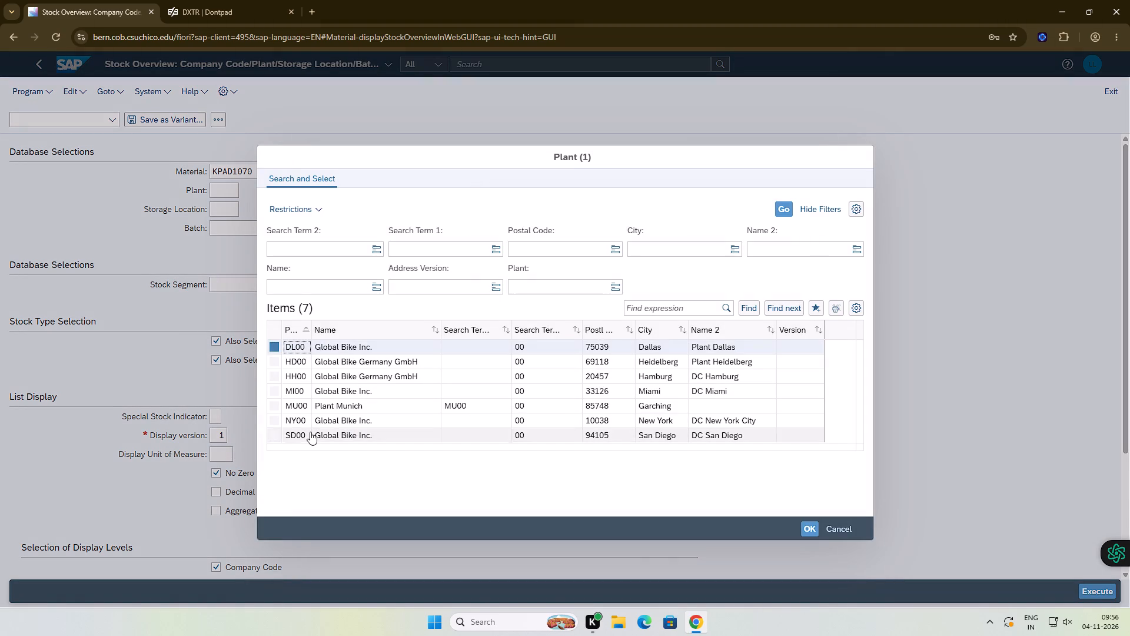
left_click(310, 432)
left_click(809, 527)
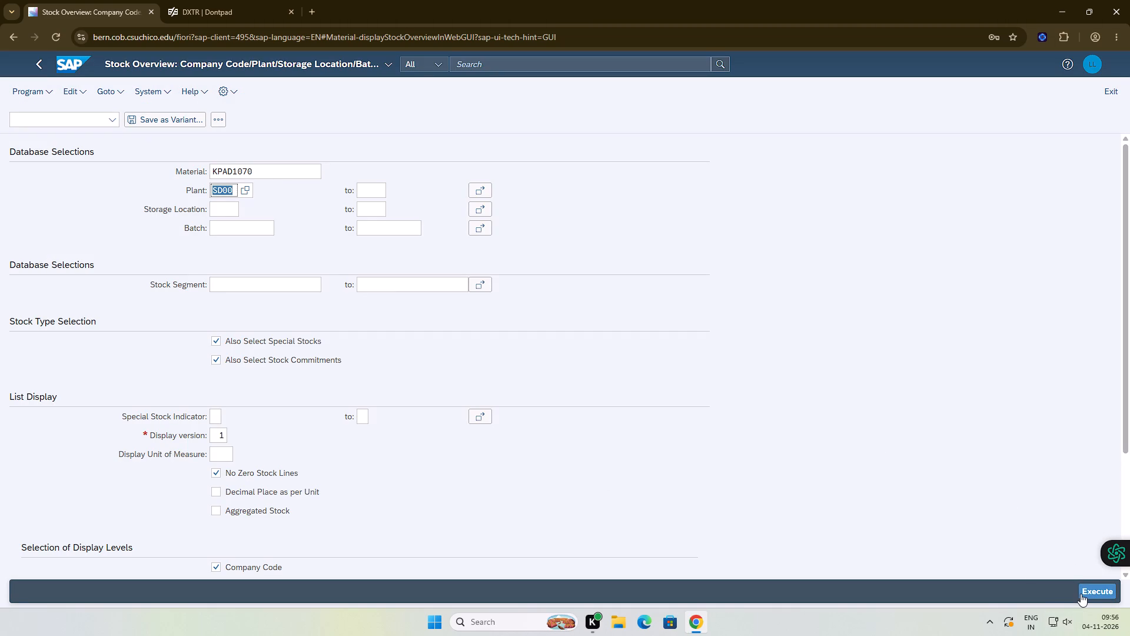
left_click(1082, 593)
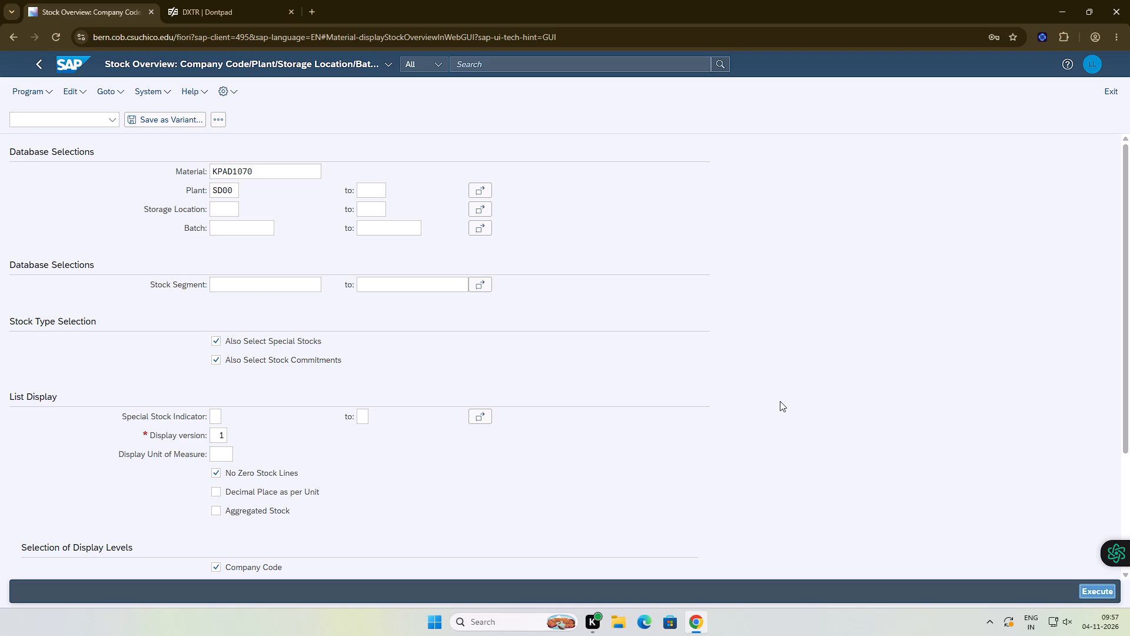
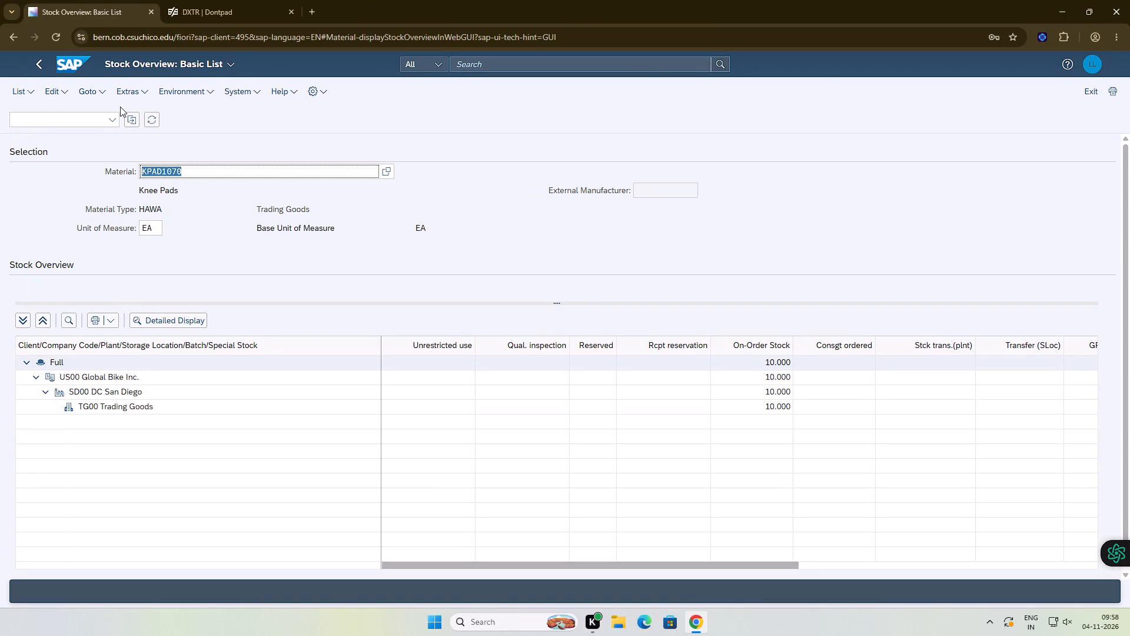
Open Display Warehouse Stock from the Warehouse Management space and run the report for material KPAD1070 in plant SD00 with hierarchical representation.
left_click(72, 63)
left_click(1098, 96)
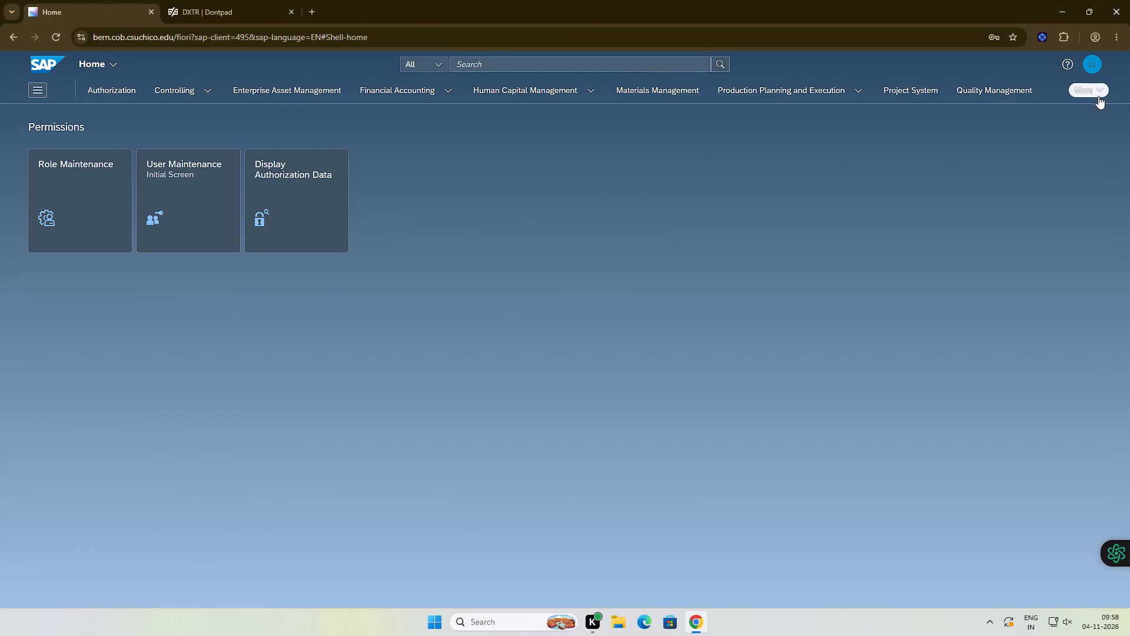
left_click(1058, 155)
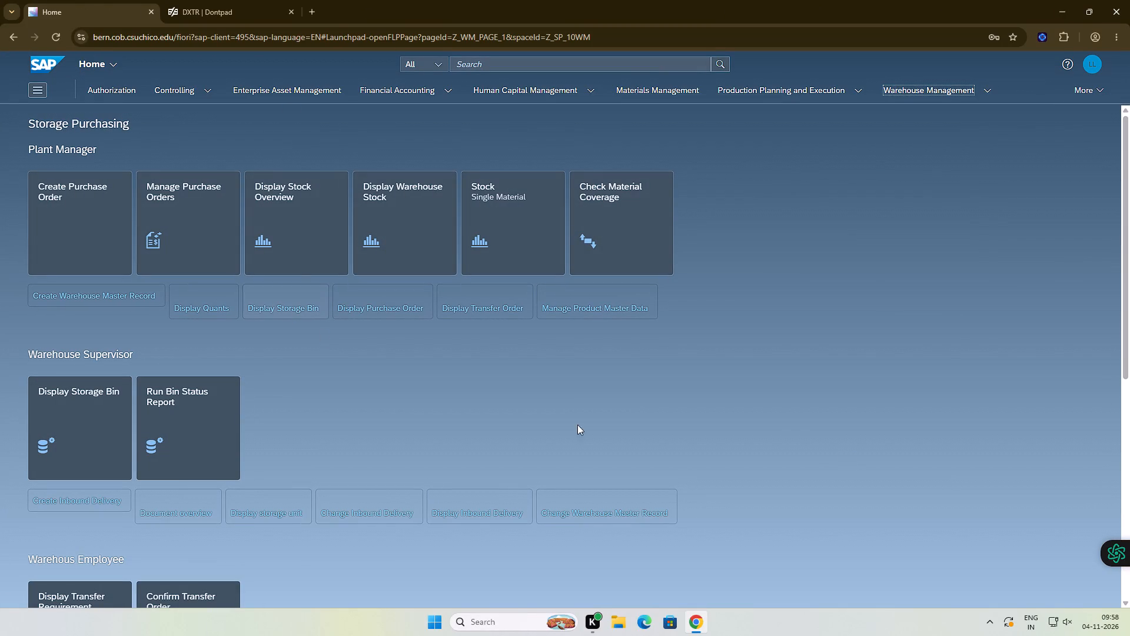
left_click(793, 423)
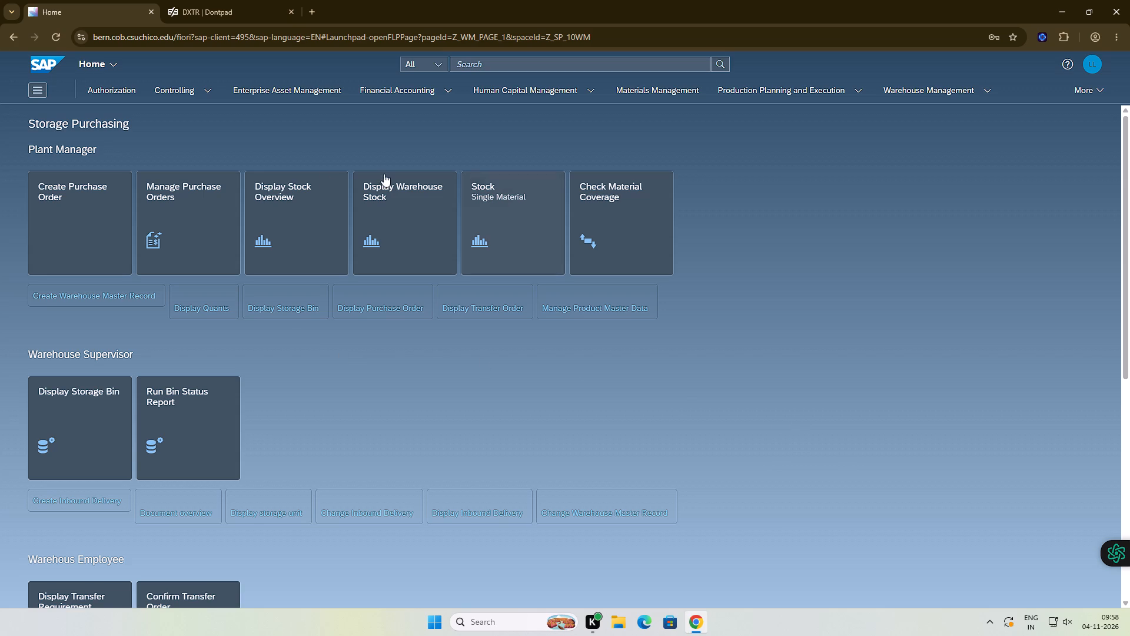
left_click(378, 201)
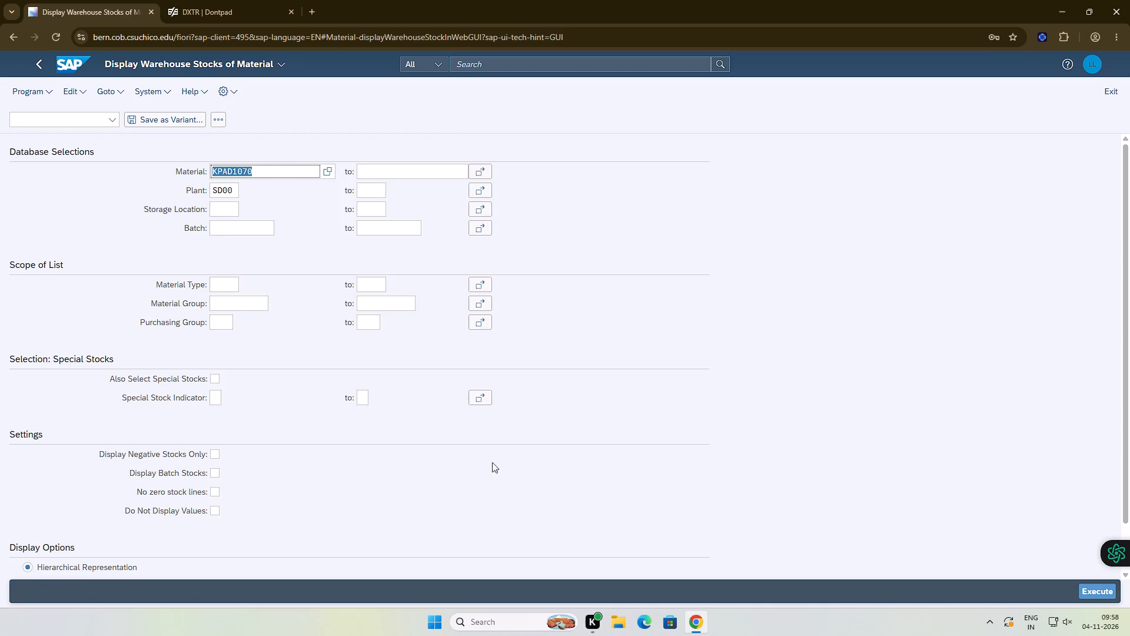
left_click(730, 226)
scroll(703, 343, "down", 2)
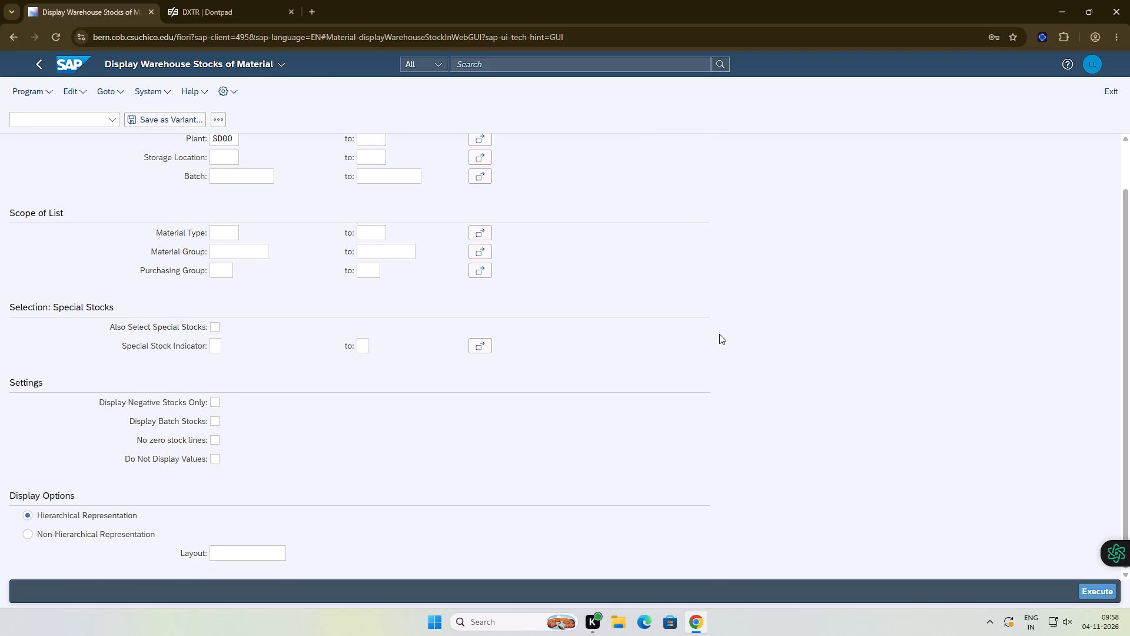
left_click(1086, 584)
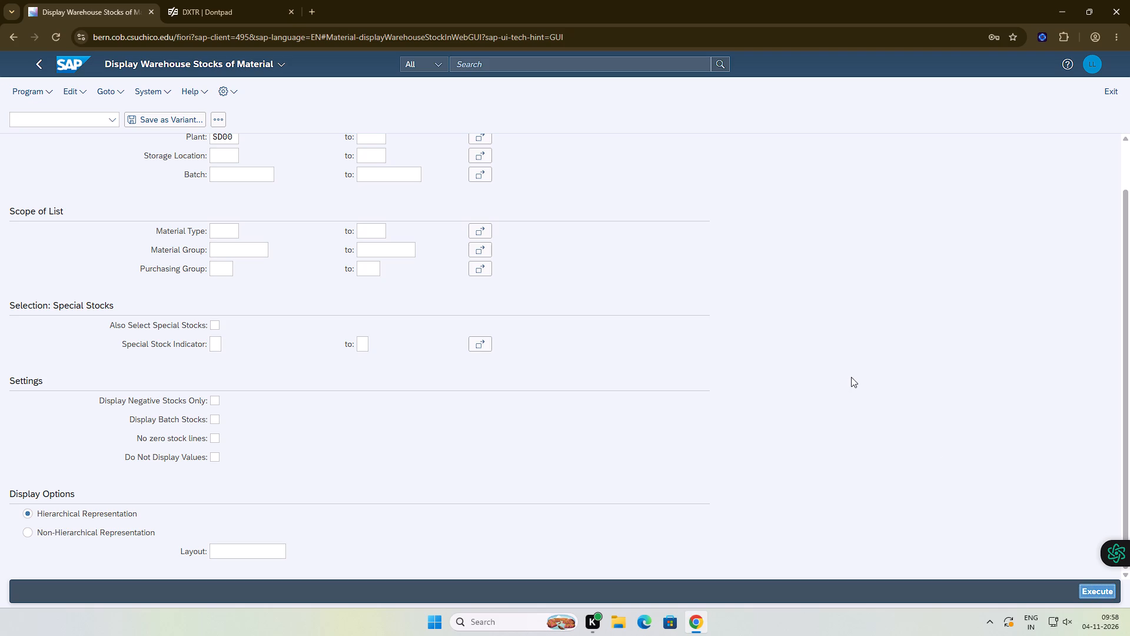
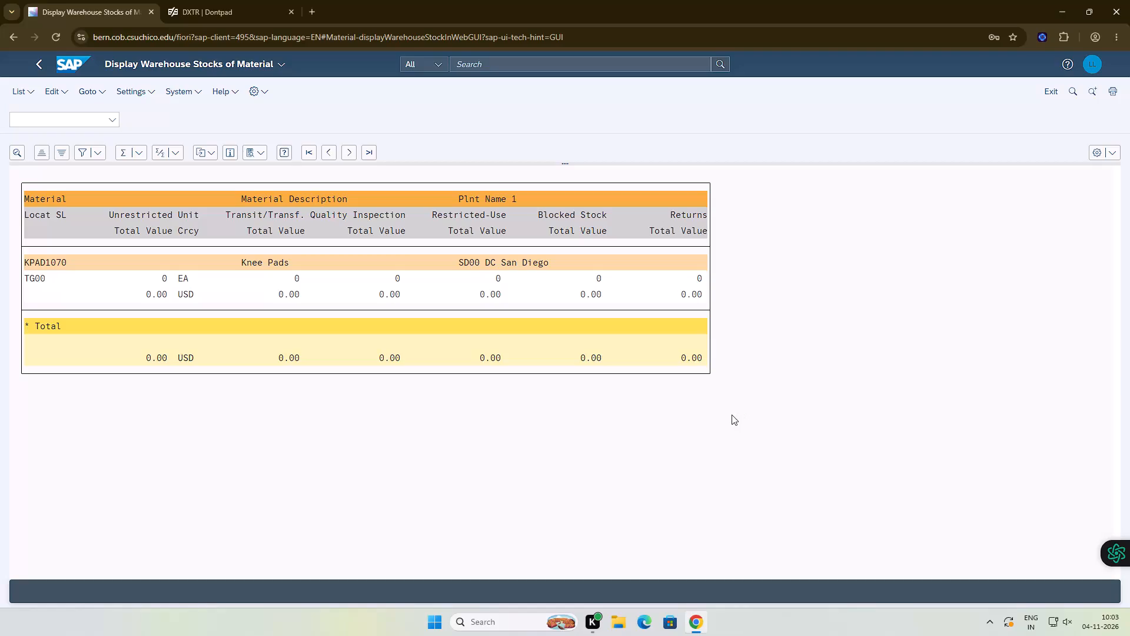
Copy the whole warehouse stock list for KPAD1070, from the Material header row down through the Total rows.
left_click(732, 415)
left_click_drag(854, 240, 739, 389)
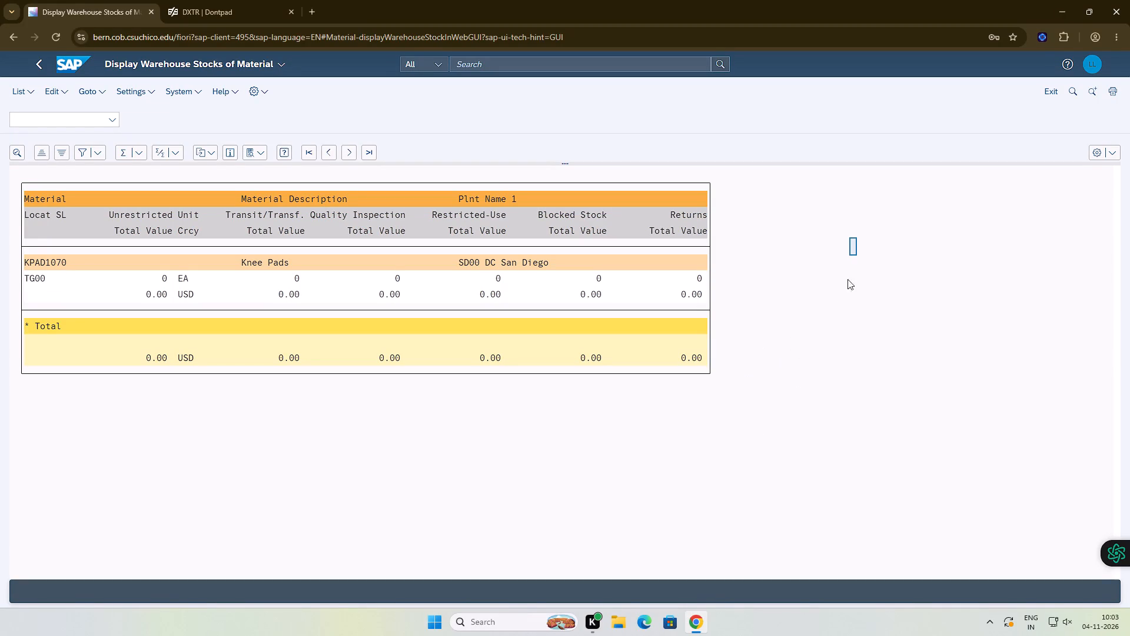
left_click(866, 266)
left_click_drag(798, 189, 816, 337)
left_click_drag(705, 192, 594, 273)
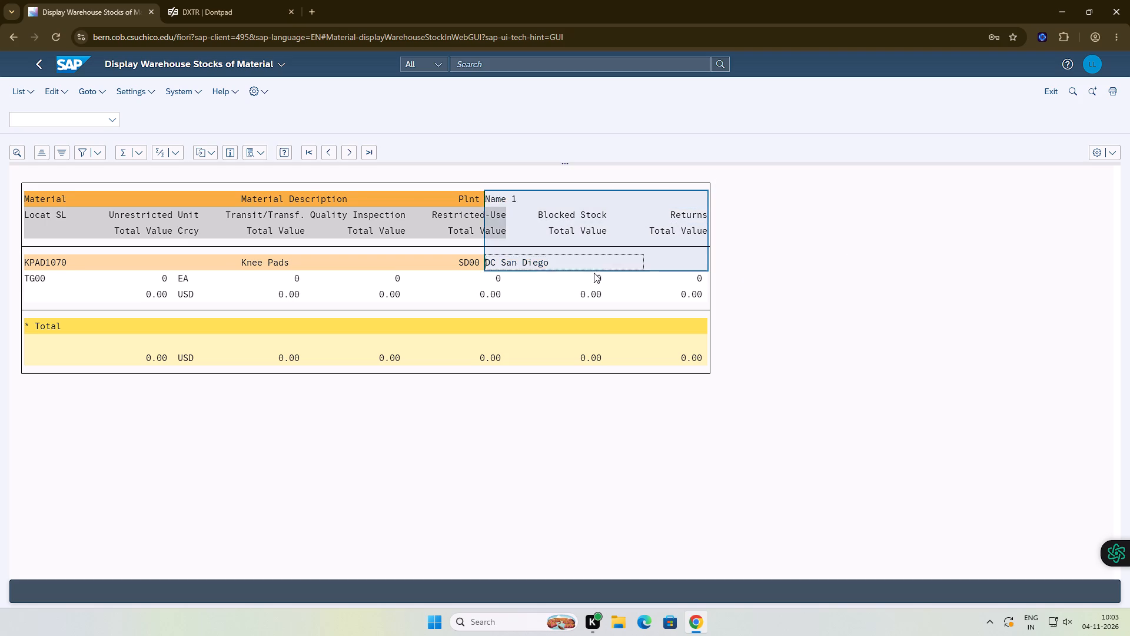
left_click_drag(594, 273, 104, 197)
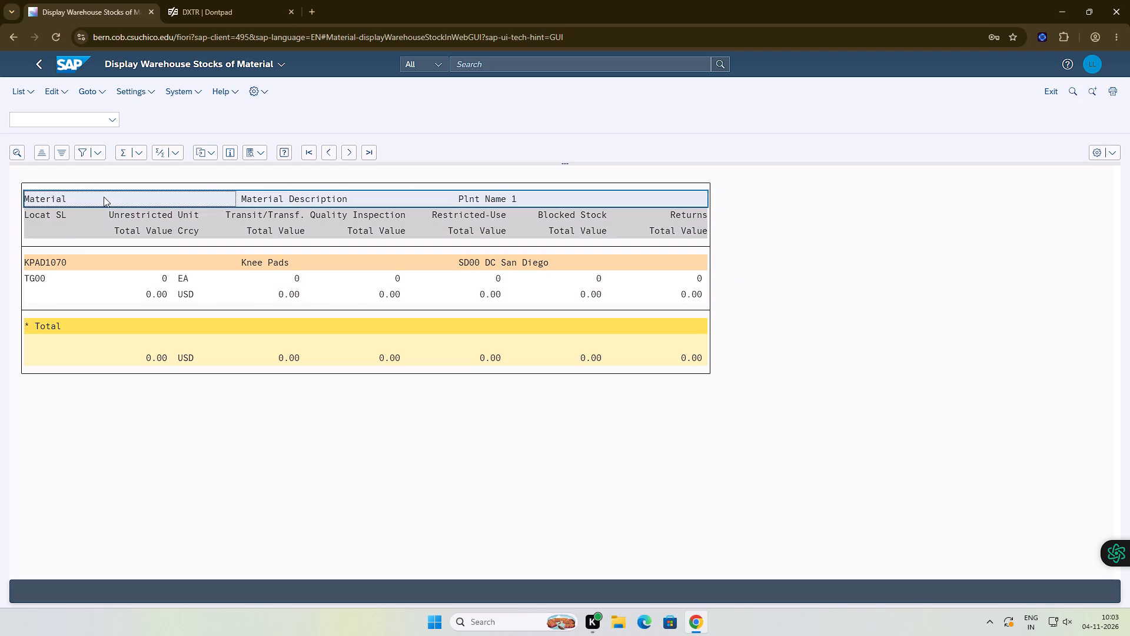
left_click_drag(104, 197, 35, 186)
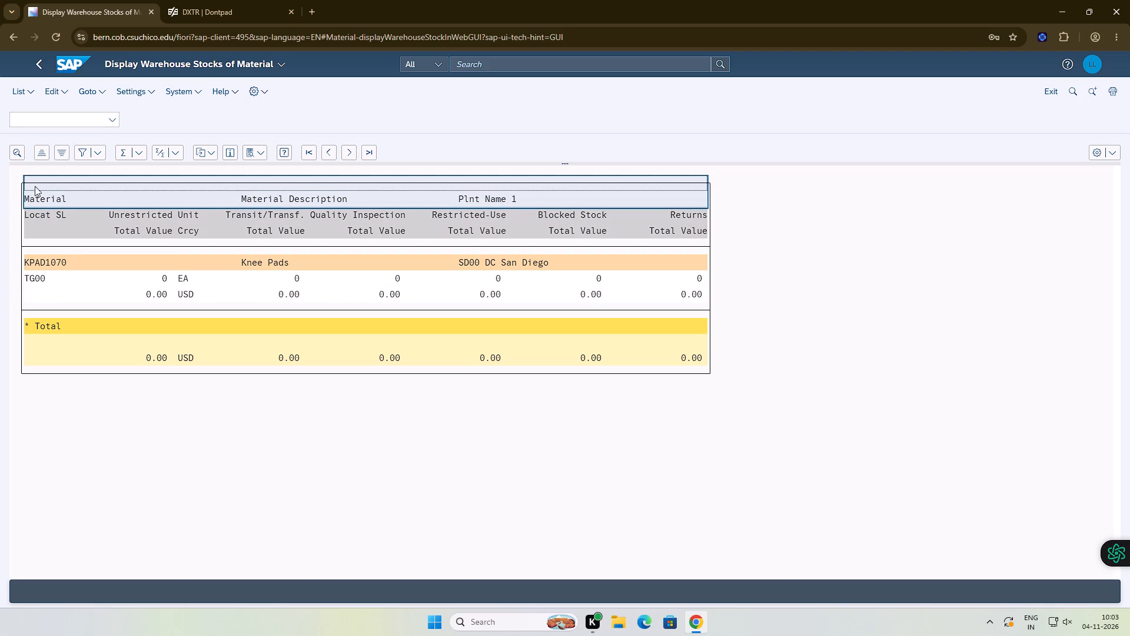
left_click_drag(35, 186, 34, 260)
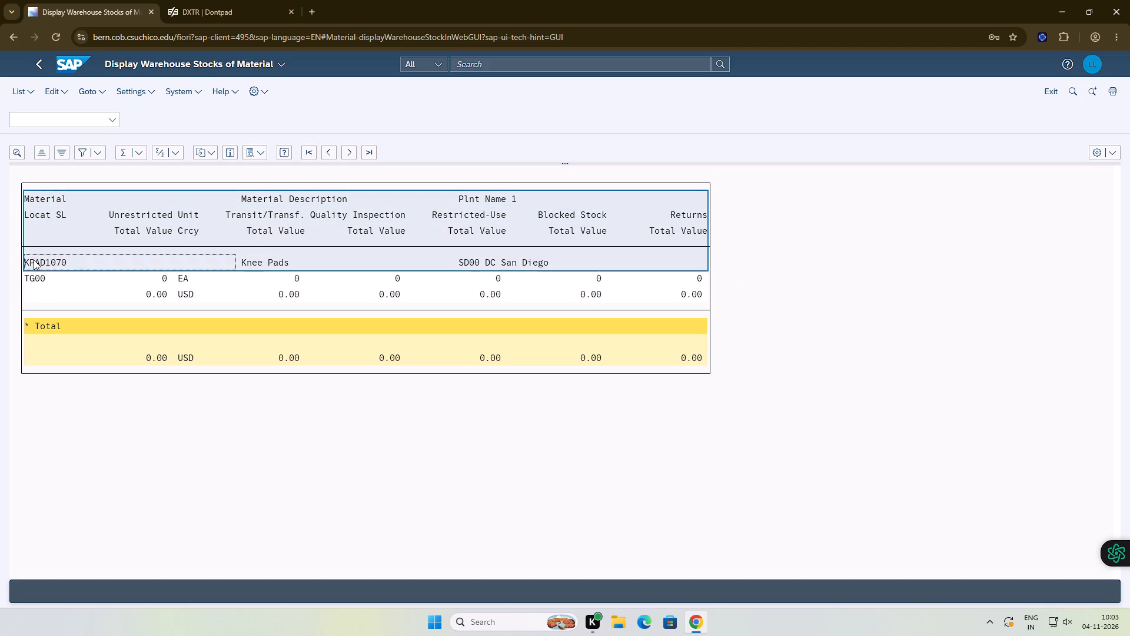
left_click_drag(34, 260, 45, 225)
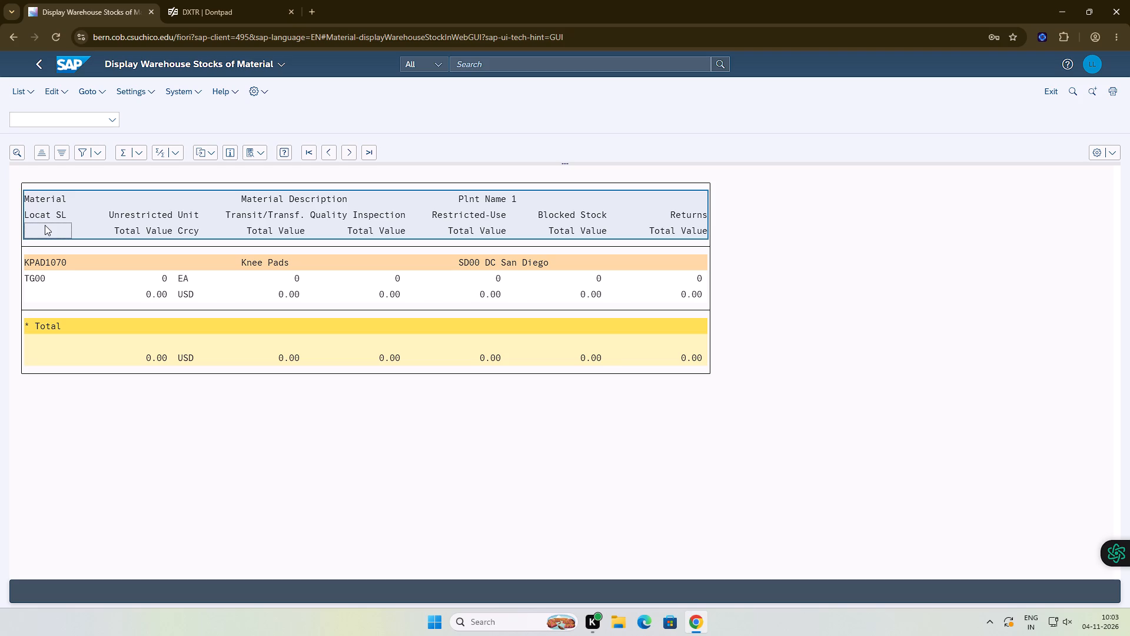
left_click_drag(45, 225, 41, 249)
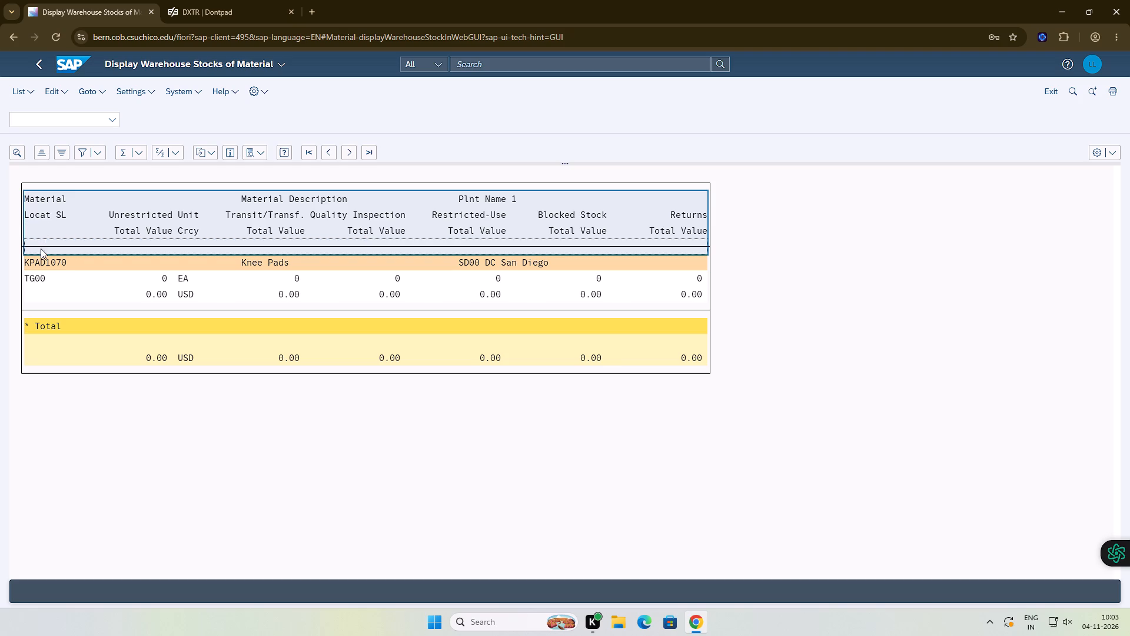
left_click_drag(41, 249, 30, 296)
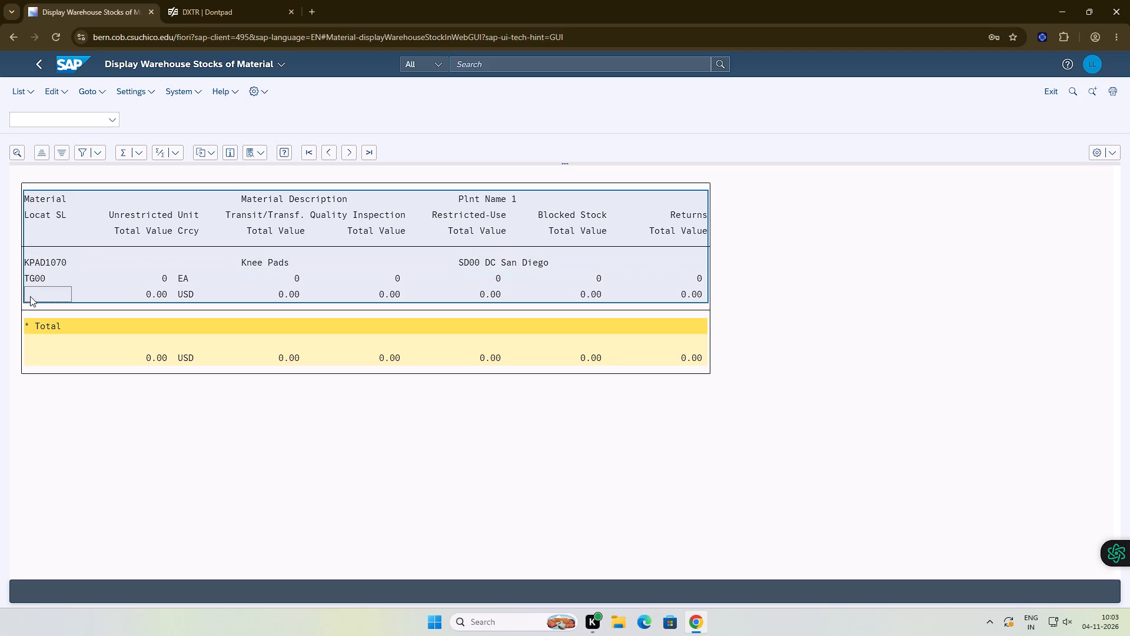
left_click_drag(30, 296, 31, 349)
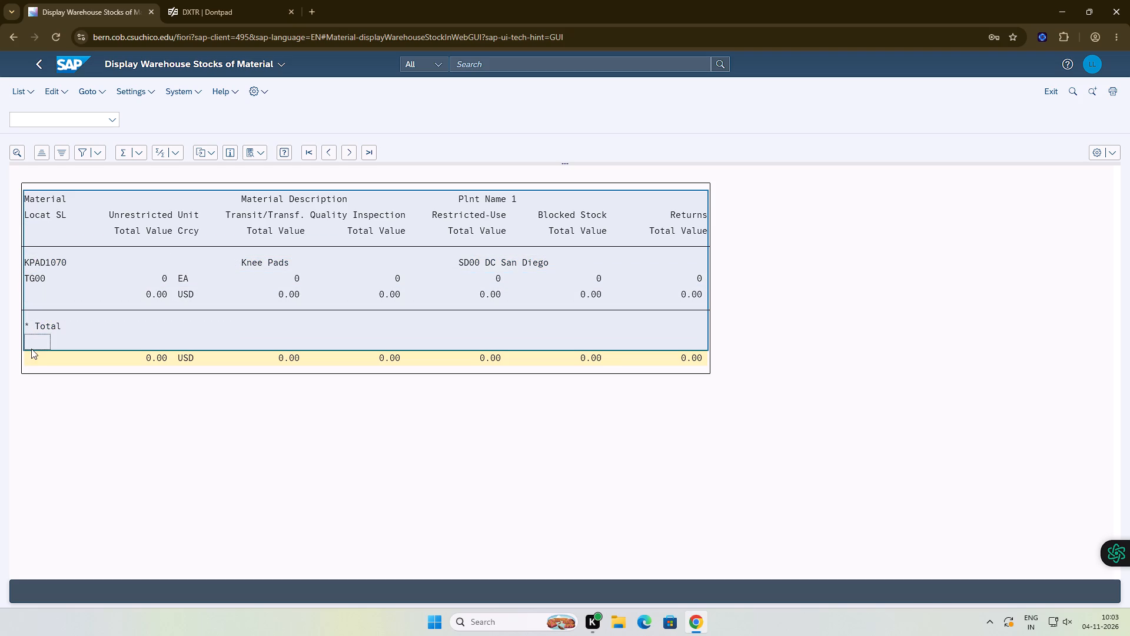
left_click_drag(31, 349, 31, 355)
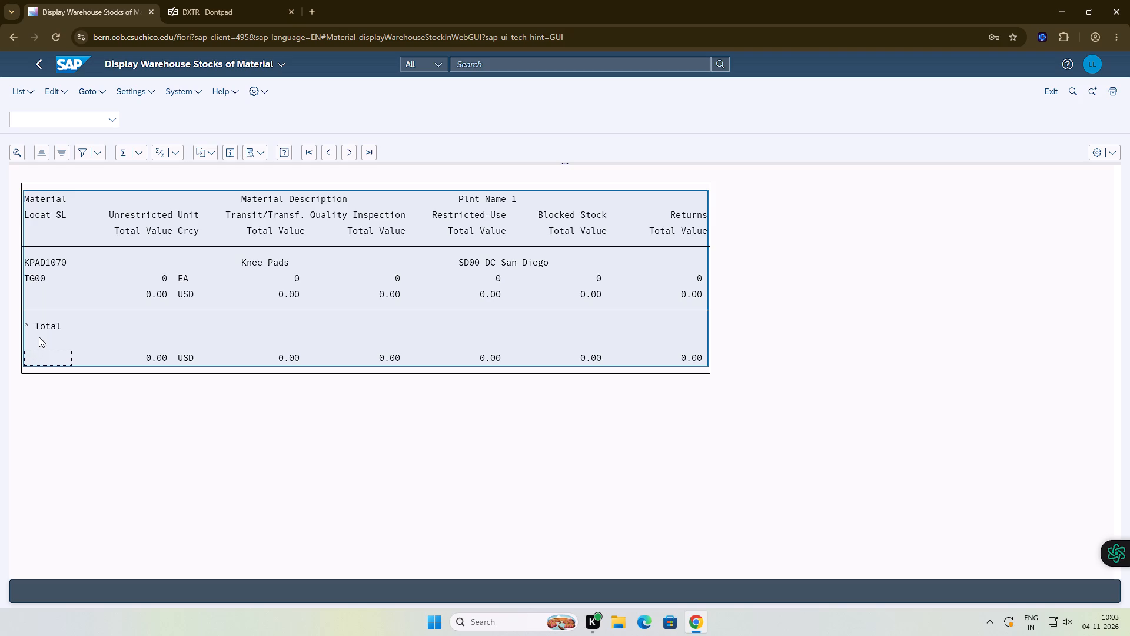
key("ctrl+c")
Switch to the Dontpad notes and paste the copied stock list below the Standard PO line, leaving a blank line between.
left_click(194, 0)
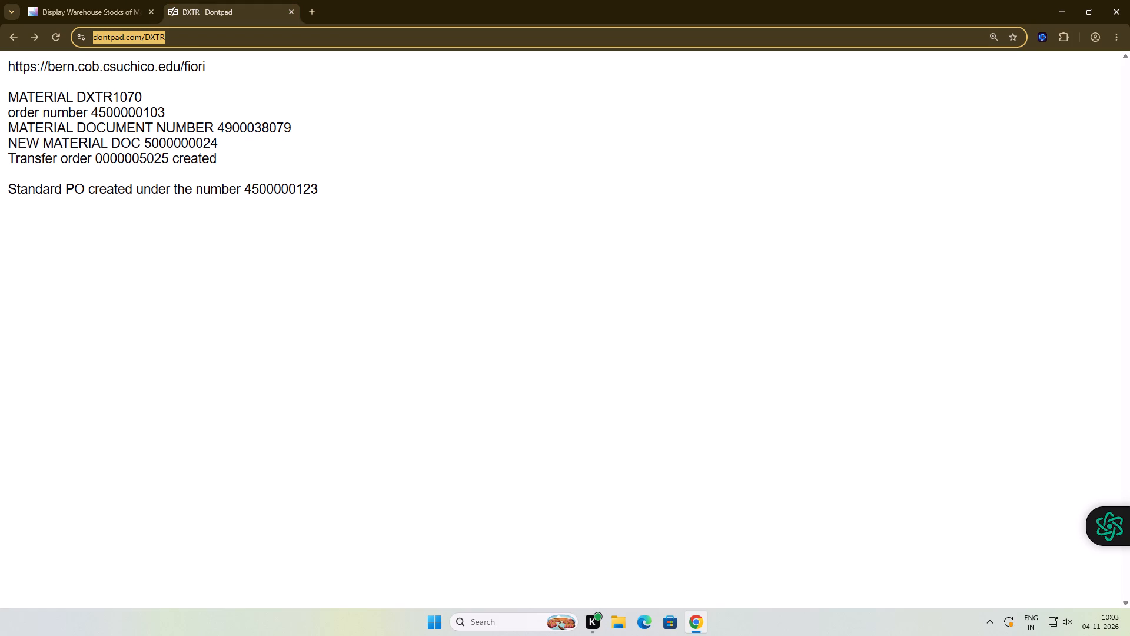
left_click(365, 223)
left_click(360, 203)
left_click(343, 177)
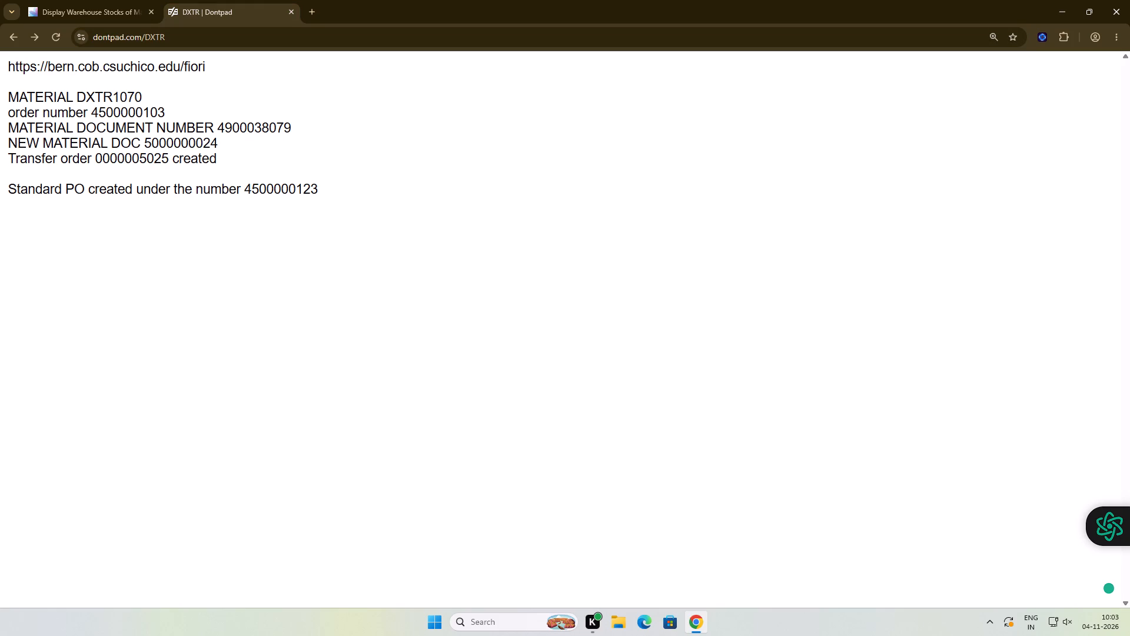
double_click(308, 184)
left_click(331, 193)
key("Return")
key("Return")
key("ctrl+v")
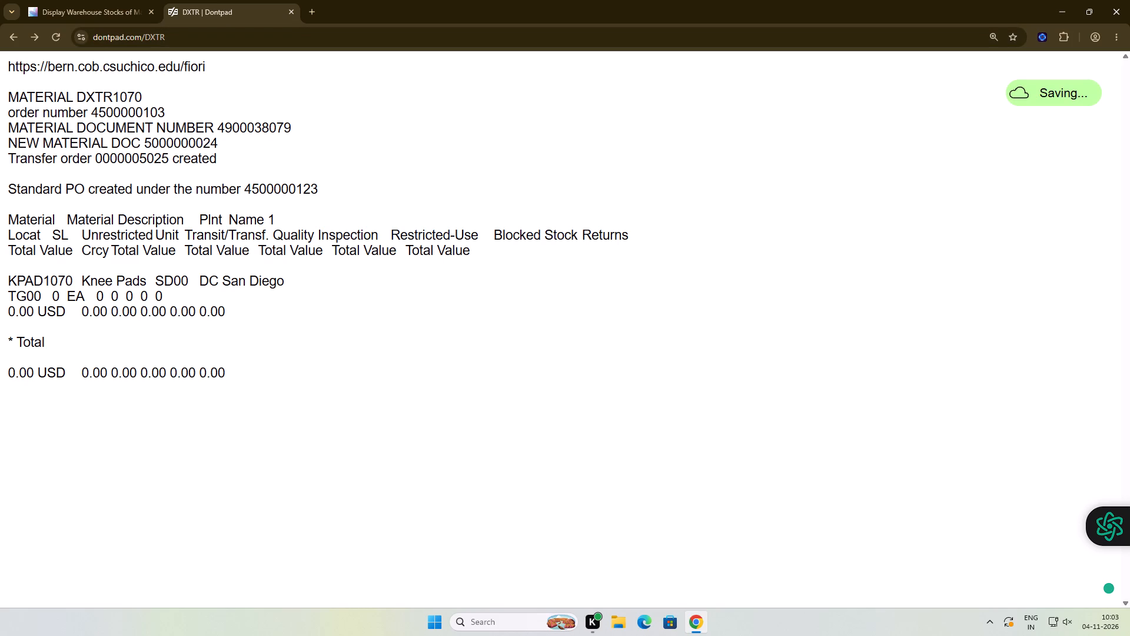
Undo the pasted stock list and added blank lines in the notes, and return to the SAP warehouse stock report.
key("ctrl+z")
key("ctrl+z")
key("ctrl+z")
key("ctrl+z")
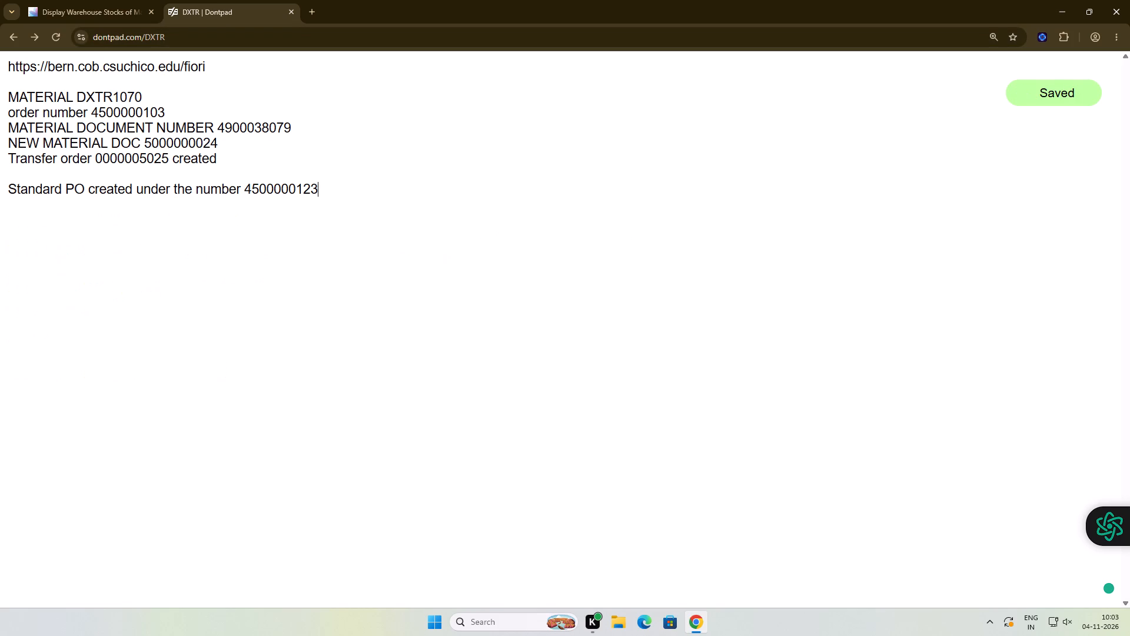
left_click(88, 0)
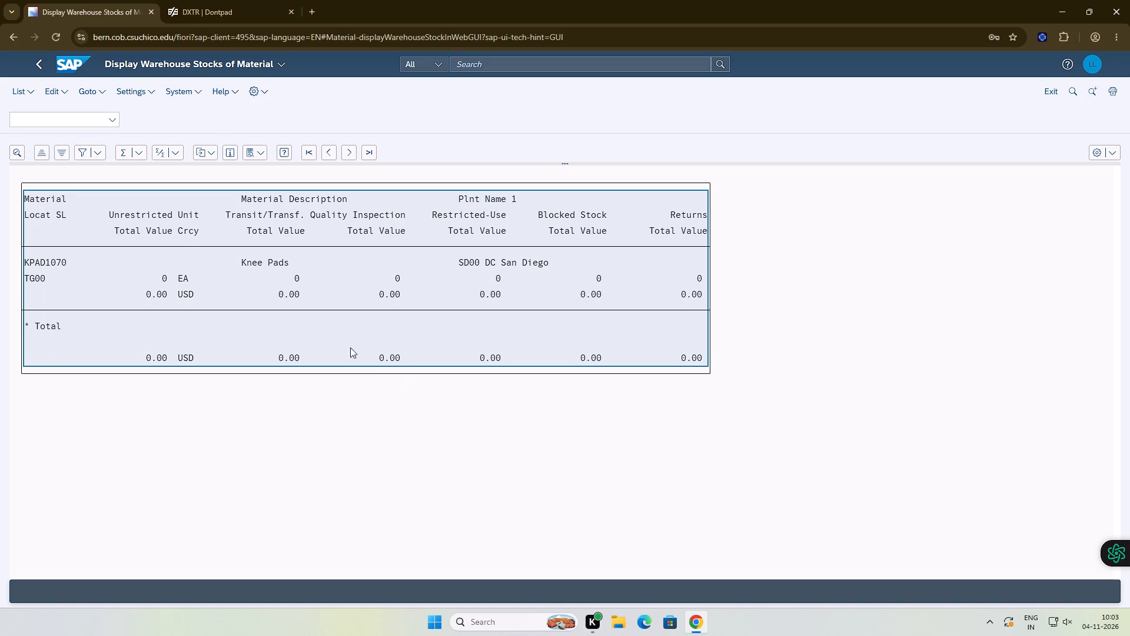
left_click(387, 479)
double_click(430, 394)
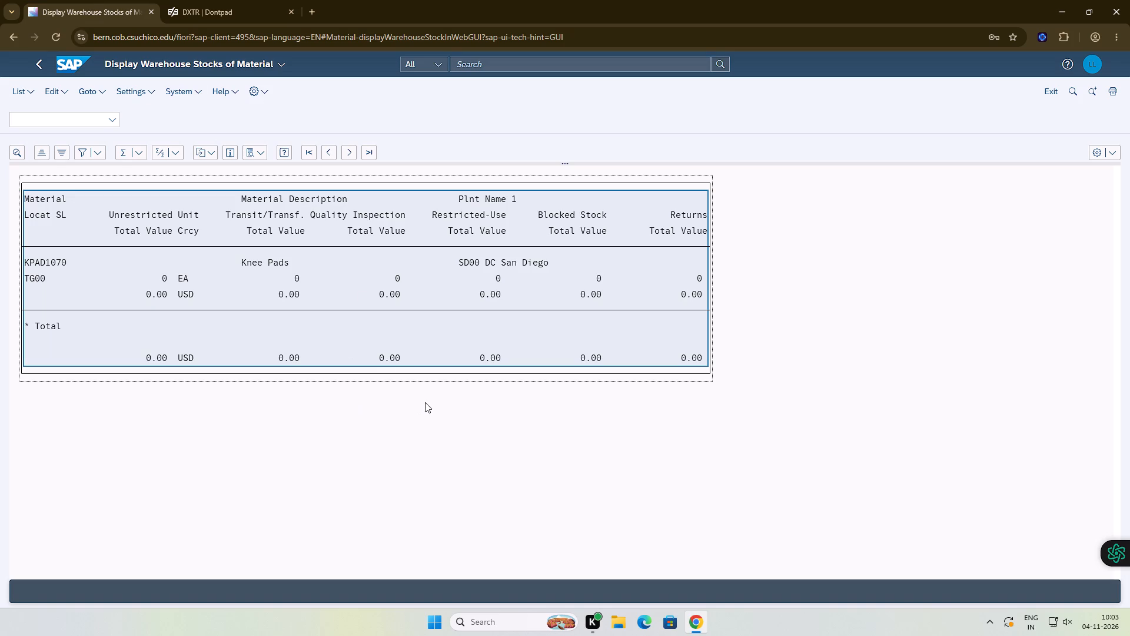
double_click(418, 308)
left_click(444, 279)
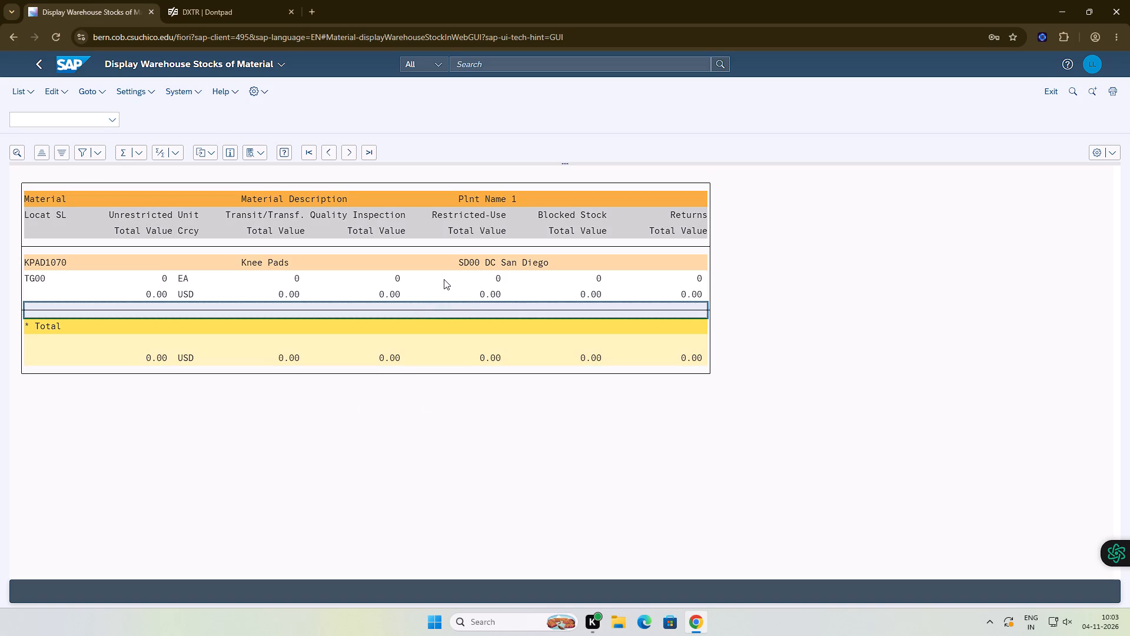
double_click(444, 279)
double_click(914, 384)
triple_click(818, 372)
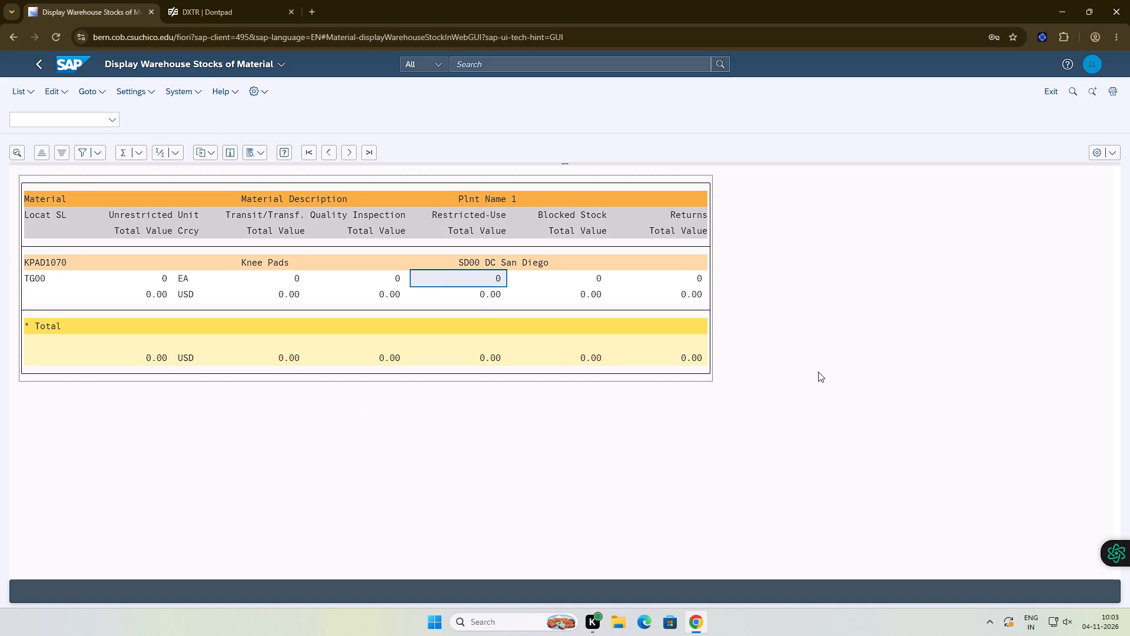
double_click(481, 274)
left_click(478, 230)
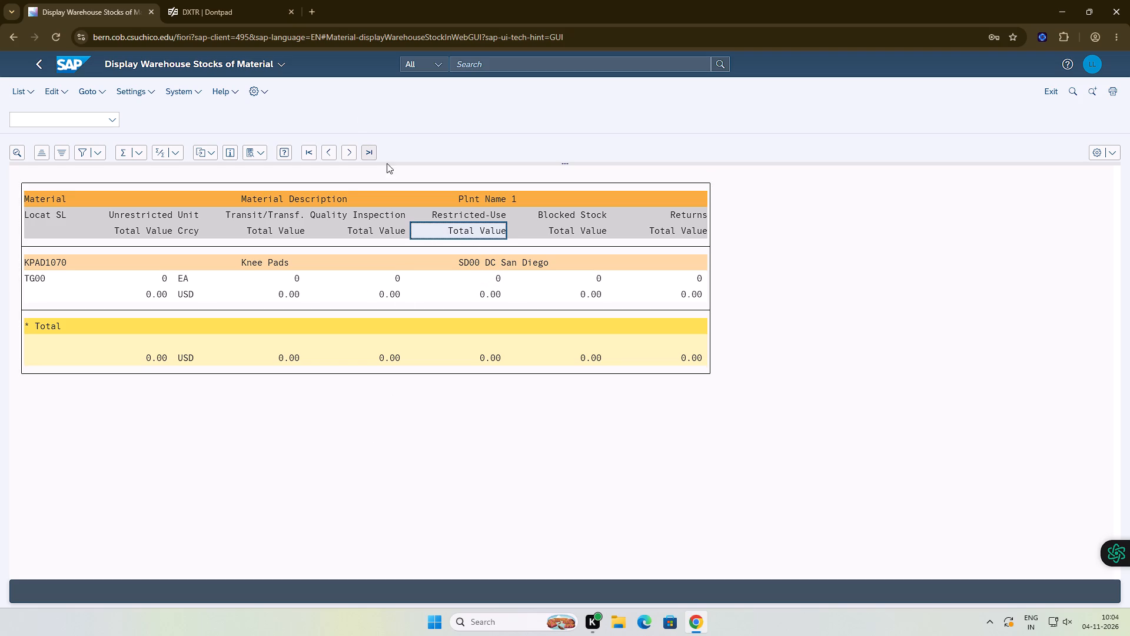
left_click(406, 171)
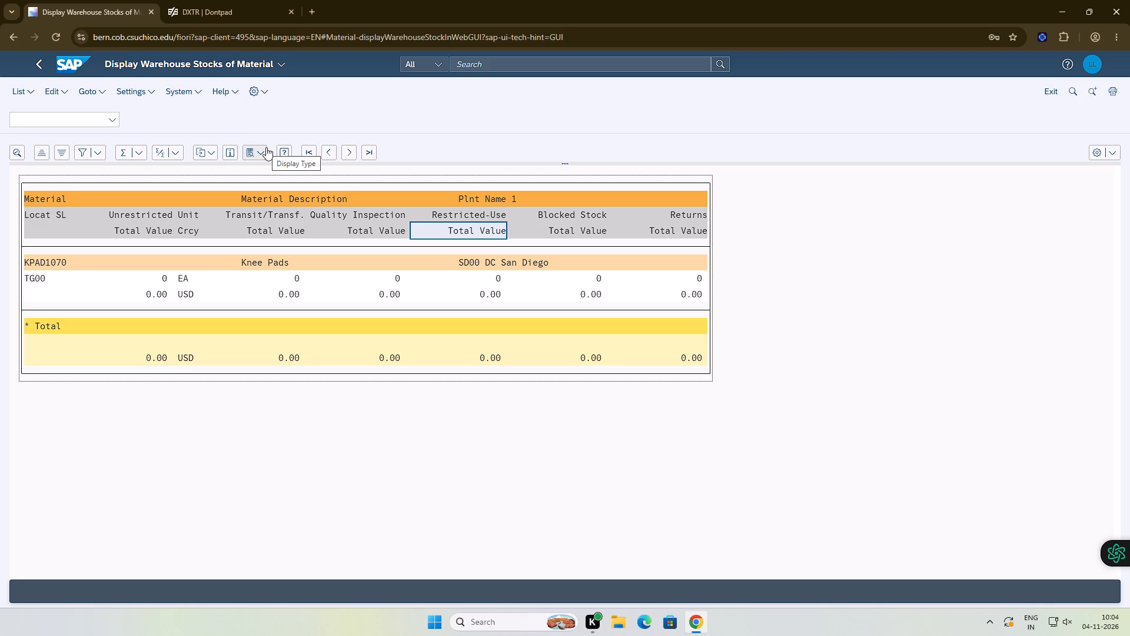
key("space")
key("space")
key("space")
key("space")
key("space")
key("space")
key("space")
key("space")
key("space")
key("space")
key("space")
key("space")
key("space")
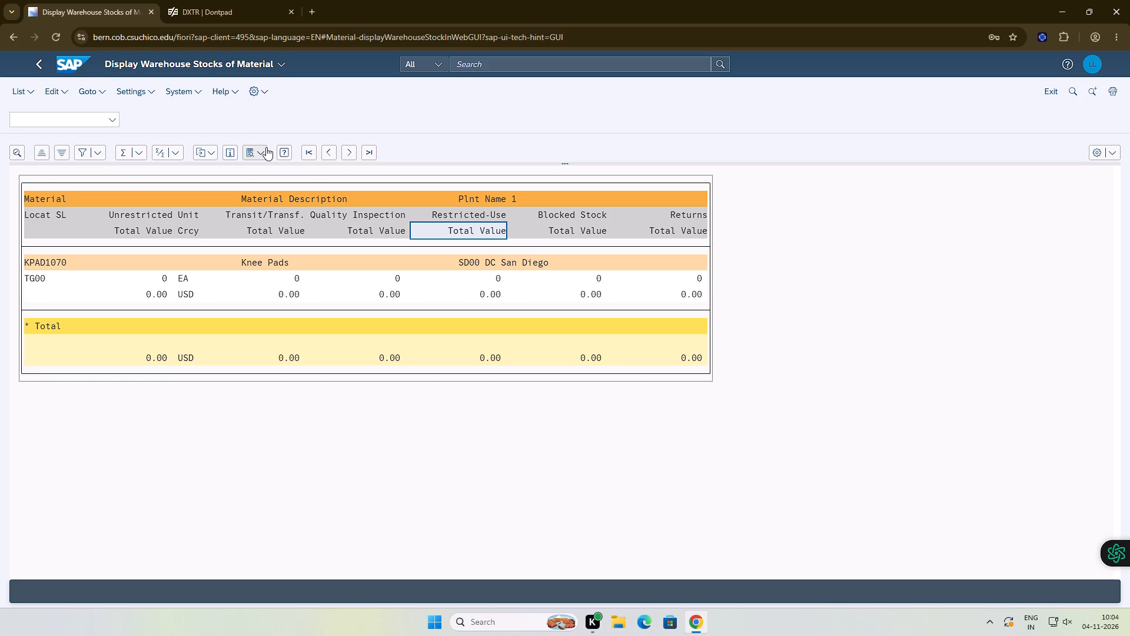